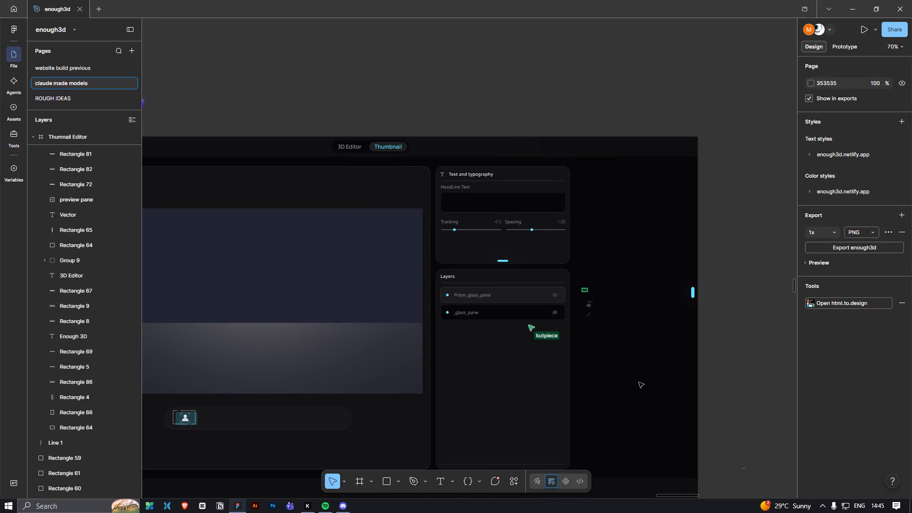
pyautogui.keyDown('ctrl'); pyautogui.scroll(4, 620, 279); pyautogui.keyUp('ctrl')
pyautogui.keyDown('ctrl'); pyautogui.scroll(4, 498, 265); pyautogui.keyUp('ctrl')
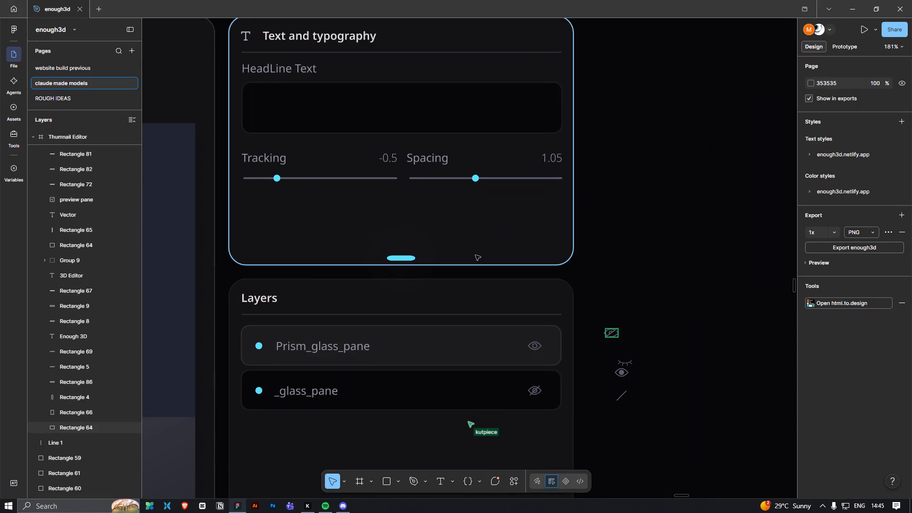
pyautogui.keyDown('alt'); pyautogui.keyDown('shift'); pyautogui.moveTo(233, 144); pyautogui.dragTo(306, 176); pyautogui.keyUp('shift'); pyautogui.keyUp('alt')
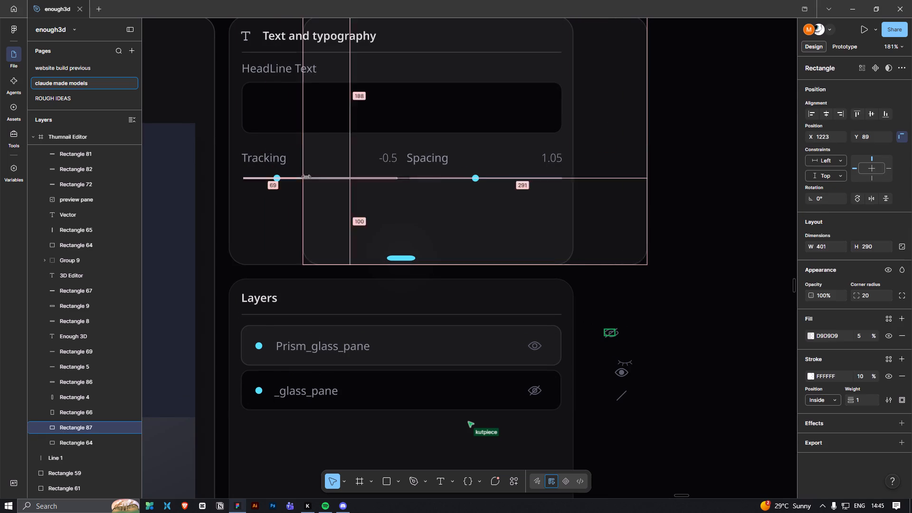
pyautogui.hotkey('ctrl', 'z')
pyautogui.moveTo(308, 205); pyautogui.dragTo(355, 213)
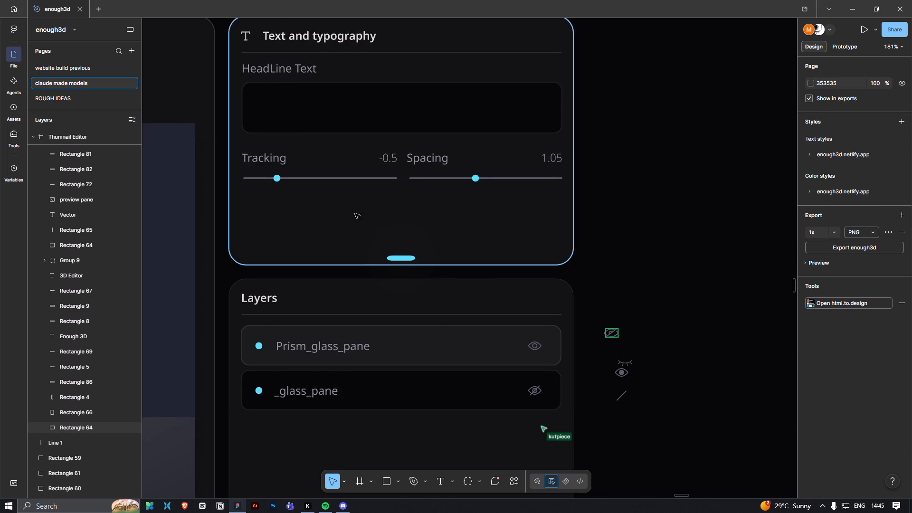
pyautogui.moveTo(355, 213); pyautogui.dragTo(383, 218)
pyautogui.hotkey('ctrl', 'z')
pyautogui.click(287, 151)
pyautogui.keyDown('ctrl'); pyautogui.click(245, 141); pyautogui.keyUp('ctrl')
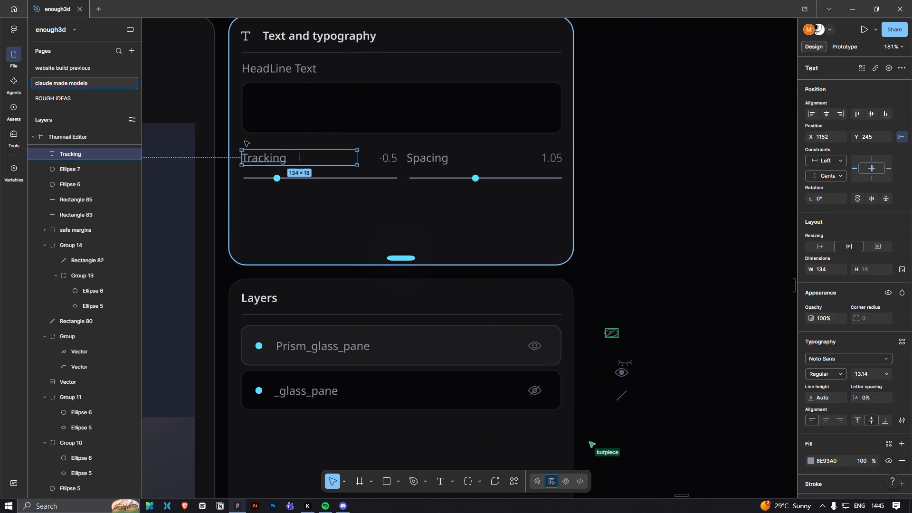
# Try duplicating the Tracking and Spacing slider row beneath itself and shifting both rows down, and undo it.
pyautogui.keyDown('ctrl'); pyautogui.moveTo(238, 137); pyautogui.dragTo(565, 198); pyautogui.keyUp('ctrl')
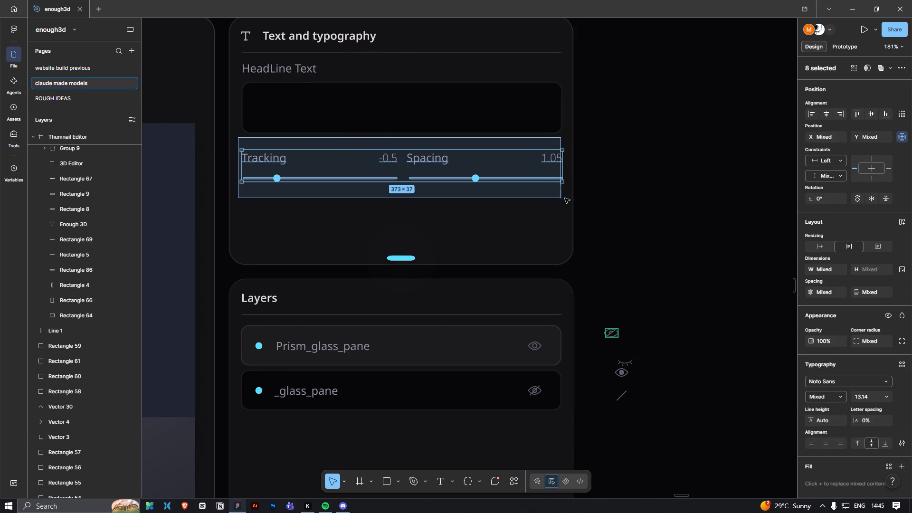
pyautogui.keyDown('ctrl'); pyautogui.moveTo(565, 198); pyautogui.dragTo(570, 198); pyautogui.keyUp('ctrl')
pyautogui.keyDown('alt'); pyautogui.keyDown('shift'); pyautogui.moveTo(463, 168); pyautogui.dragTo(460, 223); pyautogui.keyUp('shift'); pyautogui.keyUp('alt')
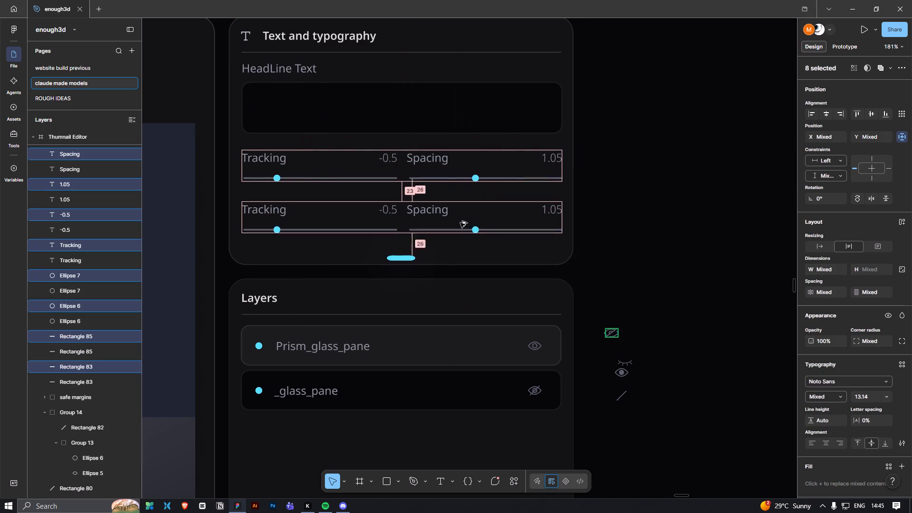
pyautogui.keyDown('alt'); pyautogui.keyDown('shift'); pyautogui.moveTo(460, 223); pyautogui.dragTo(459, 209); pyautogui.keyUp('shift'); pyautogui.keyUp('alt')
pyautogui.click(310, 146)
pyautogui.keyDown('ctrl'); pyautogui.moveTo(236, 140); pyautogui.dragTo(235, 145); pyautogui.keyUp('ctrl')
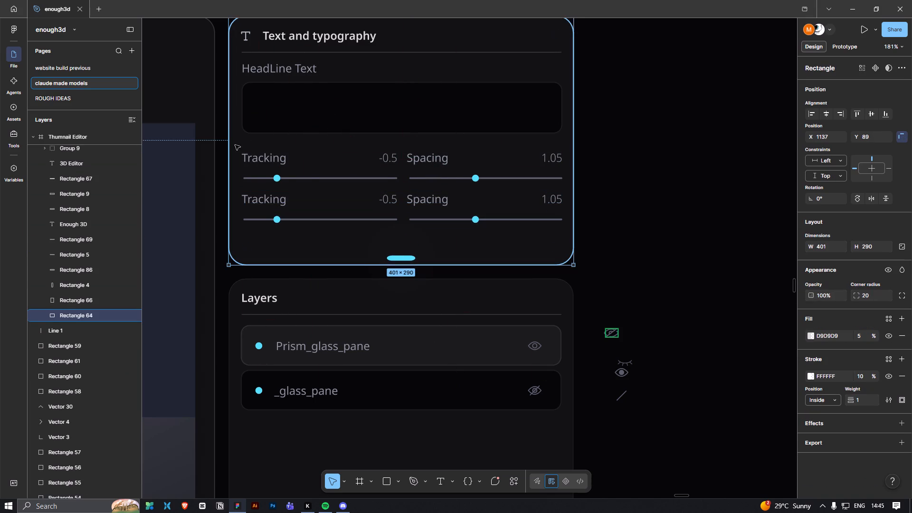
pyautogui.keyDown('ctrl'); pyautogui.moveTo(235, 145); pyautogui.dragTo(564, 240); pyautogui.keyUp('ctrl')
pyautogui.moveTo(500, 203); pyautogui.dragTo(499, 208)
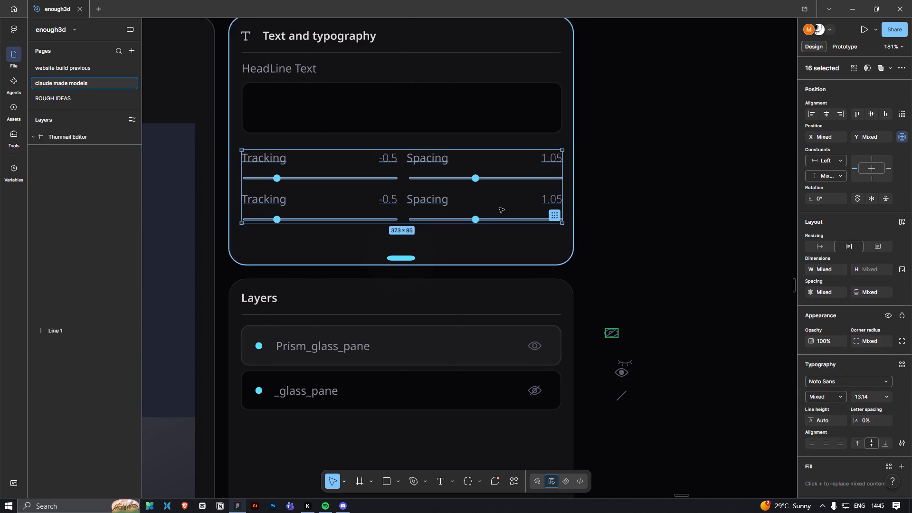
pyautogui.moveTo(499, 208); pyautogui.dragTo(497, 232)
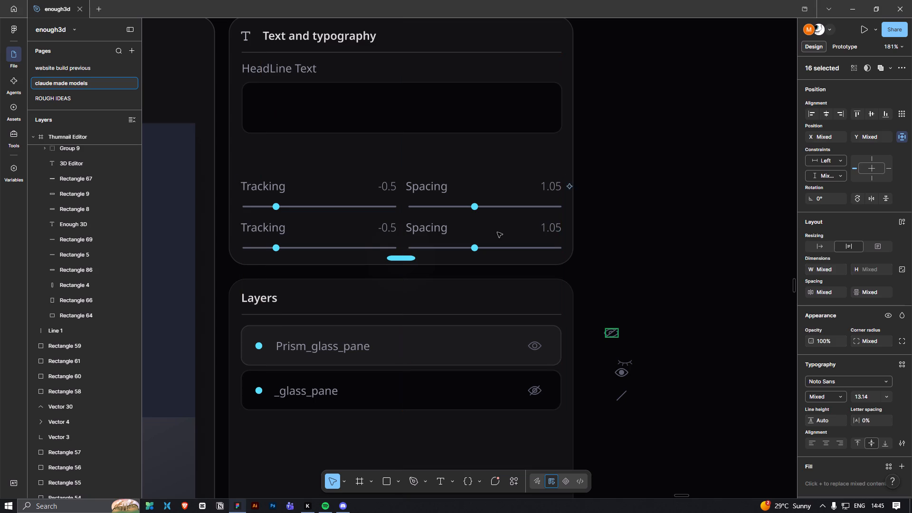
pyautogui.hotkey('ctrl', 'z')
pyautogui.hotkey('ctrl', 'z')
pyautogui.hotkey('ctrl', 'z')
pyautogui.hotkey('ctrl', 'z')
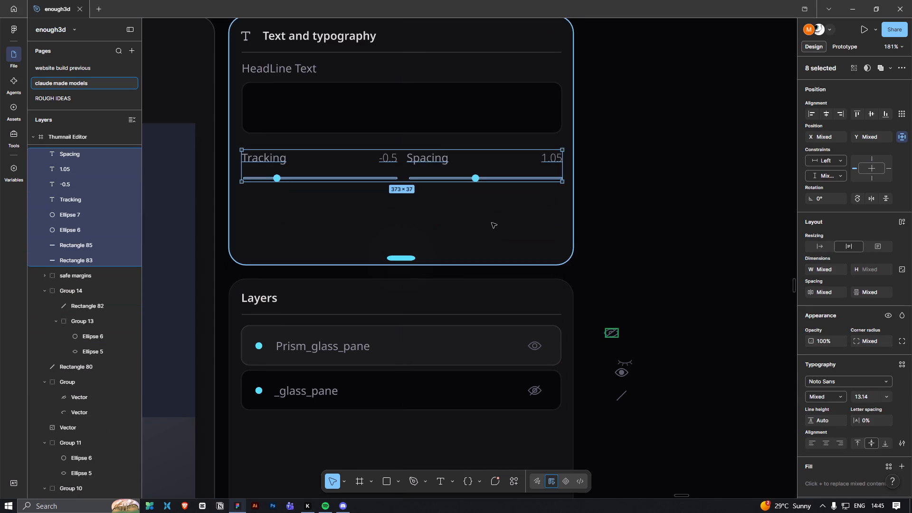
# Move the Tracking and Spacing slider row down toward the bottom of the Text and typography panel.
pyautogui.moveTo(479, 169); pyautogui.dragTo(479, 226)
pyautogui.click(665, 215)
# Duplicate the HeadLine Text input box below the original, left-aligned with it at about X 1152, Y 250.
pyautogui.keyDown('ctrl'); pyautogui.scroll(-3, 659, 235); pyautogui.keyUp('ctrl')
pyautogui.click(451, 133)
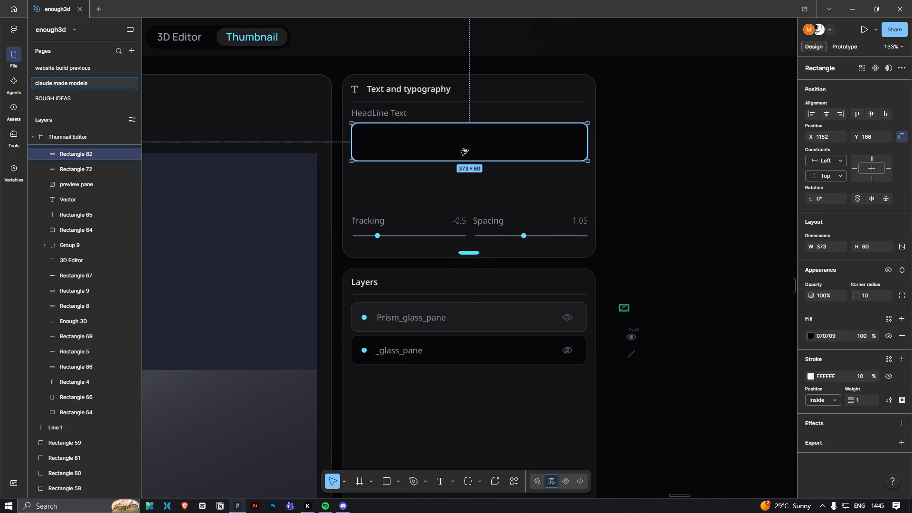
pyautogui.keyDown('alt'); pyautogui.keyDown('shift'); pyautogui.moveTo(467, 149); pyautogui.dragTo(467, 191); pyautogui.keyUp('shift'); pyautogui.keyUp('alt')
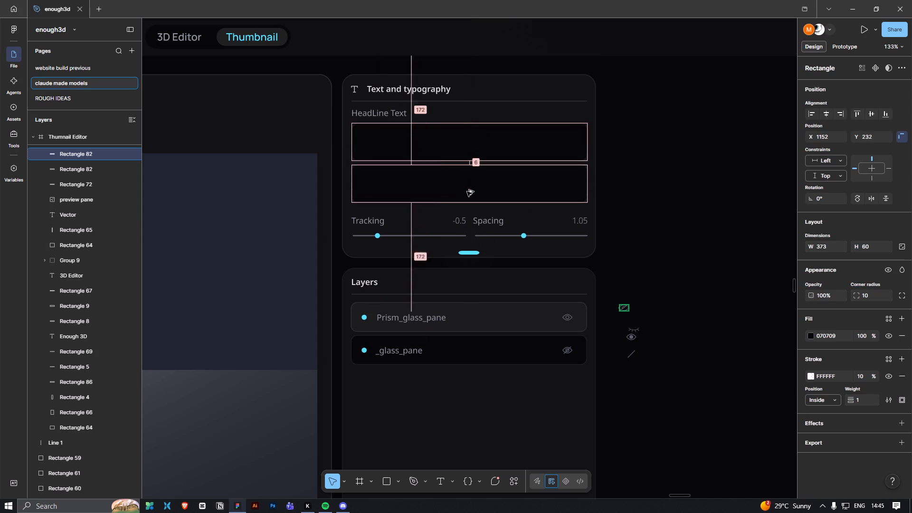
pyautogui.keyDown('alt'); pyautogui.keyDown('shift'); pyautogui.moveTo(467, 191); pyautogui.dragTo(467, 200); pyautogui.keyUp('shift'); pyautogui.keyUp('alt')
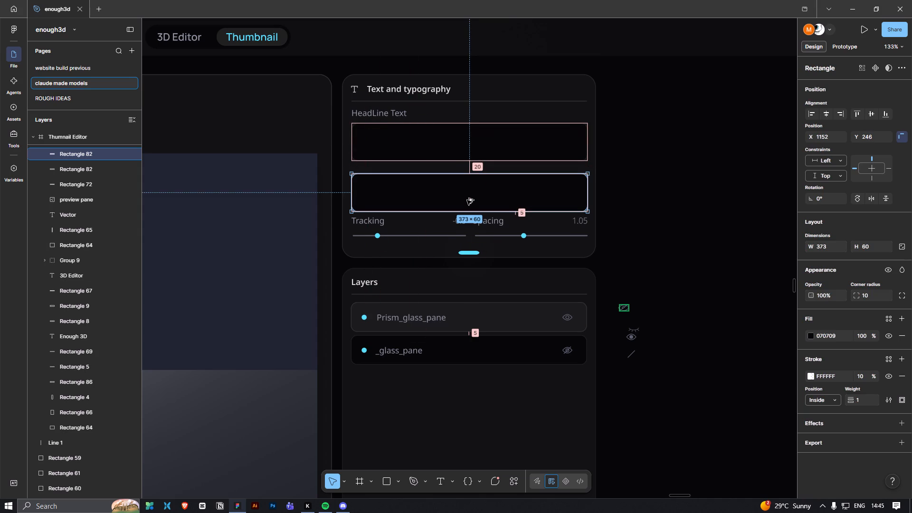
pyautogui.keyDown('alt'); pyautogui.keyDown('shift'); pyautogui.moveTo(467, 200); pyautogui.dragTo(467, 202); pyautogui.keyUp('shift'); pyautogui.keyUp('alt')
pyautogui.click(703, 225)
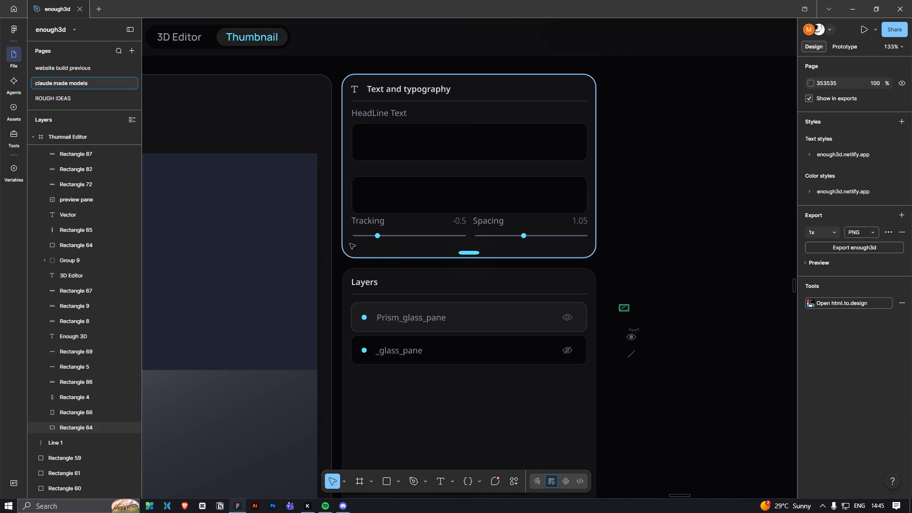
# Shift the Tracking and Spacing slider row down to leave a clear gap below the second input box.
pyautogui.keyDown('ctrl'); pyautogui.moveTo(350, 244); pyautogui.dragTo(592, 212); pyautogui.keyUp('ctrl')
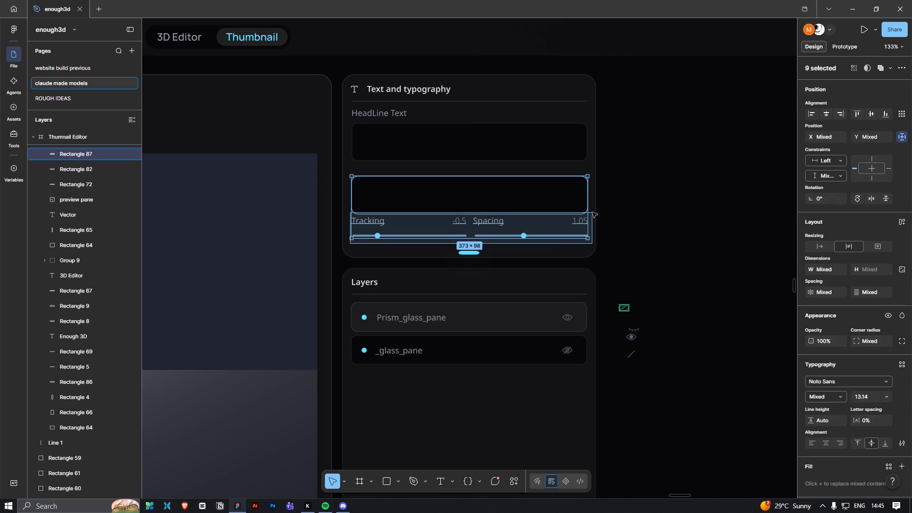
pyautogui.keyDown('ctrl'); pyautogui.moveTo(592, 212); pyautogui.dragTo(593, 214); pyautogui.keyUp('ctrl')
pyautogui.moveTo(535, 228); pyautogui.dragTo(535, 232)
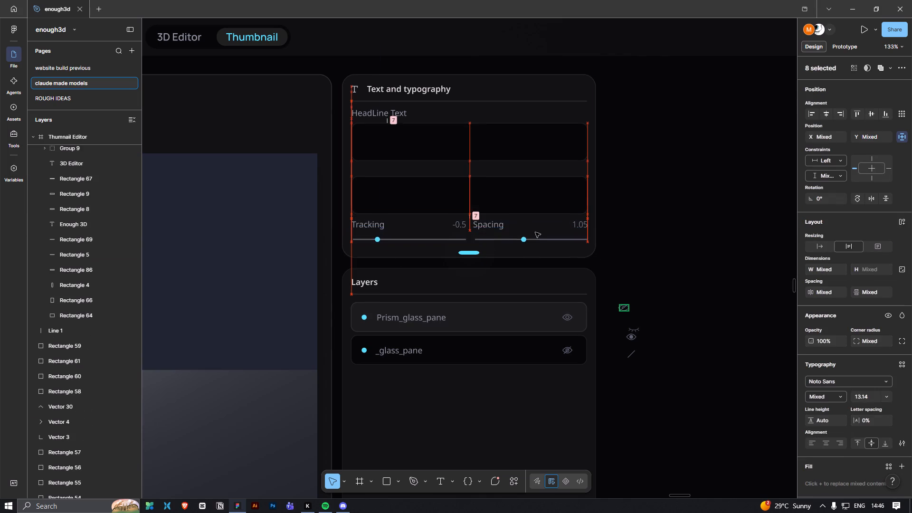
pyautogui.moveTo(535, 232); pyautogui.dragTo(536, 237)
pyautogui.click(678, 237)
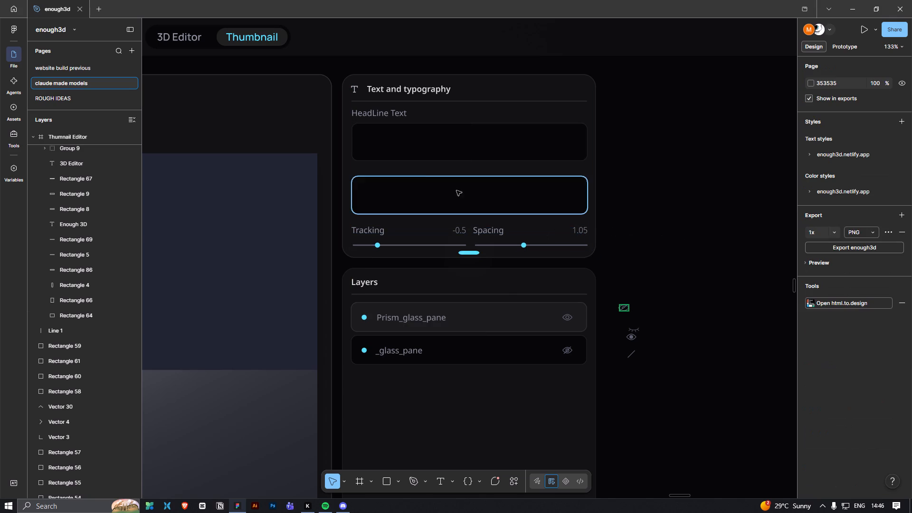
# Duplicate the HeadLine Text label above the second input box and change the copy's text to Fonts.
pyautogui.click(374, 114)
pyautogui.keyDown('alt'); pyautogui.keyDown('shift'); pyautogui.moveTo(379, 114); pyautogui.dragTo(388, 177); pyautogui.keyUp('shift'); pyautogui.keyUp('alt')
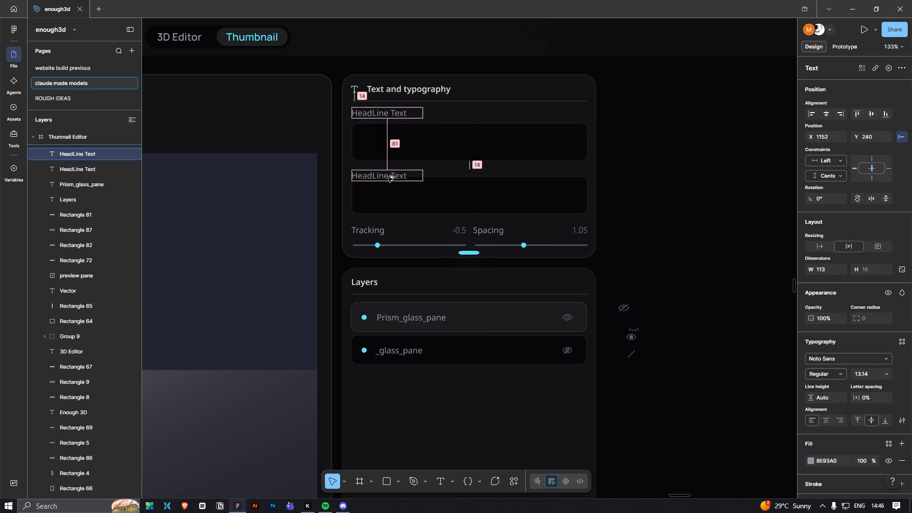
pyautogui.keyDown('alt'); pyautogui.keyDown('shift'); pyautogui.moveTo(388, 177); pyautogui.dragTo(392, 171); pyautogui.keyUp('shift'); pyautogui.keyUp('alt')
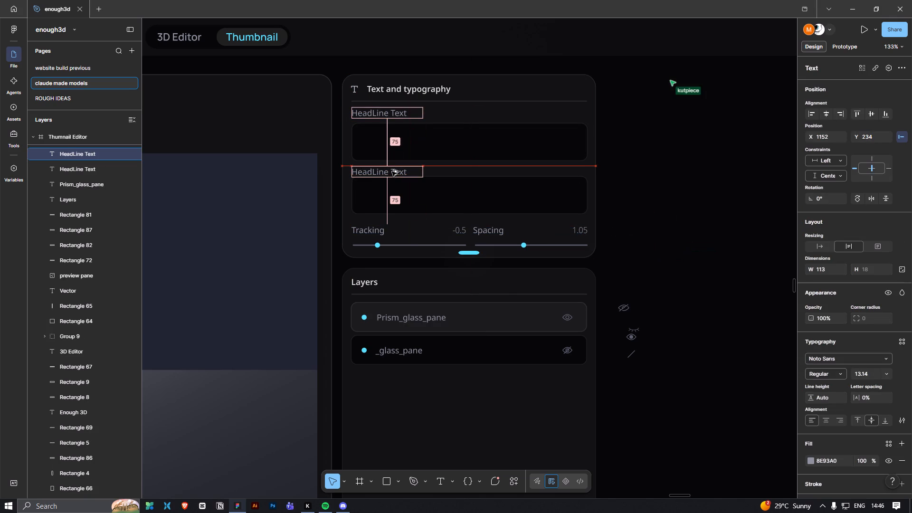
pyautogui.keyDown('alt'); pyautogui.keyDown('shift'); pyautogui.moveTo(392, 171); pyautogui.dragTo(393, 171); pyautogui.keyUp('shift'); pyautogui.keyUp('alt')
pyautogui.doubleClick(393, 171)
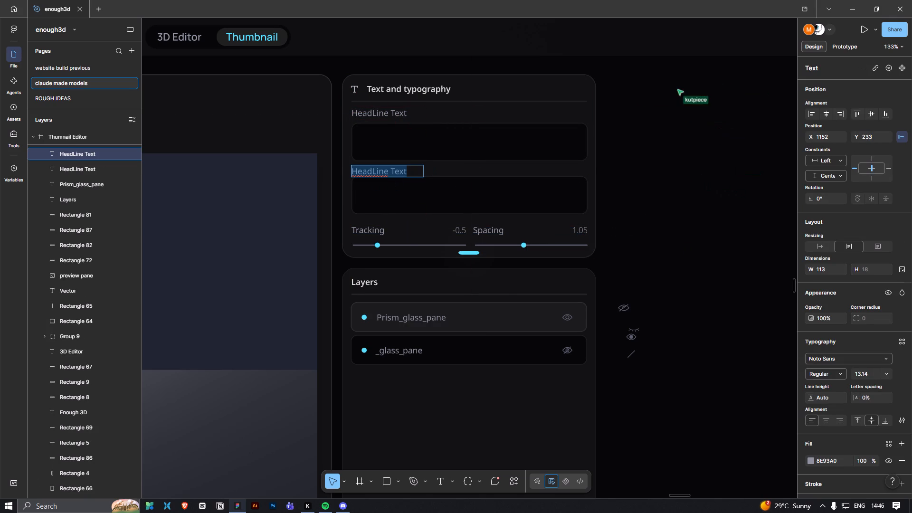
pyautogui.write('Fonts')
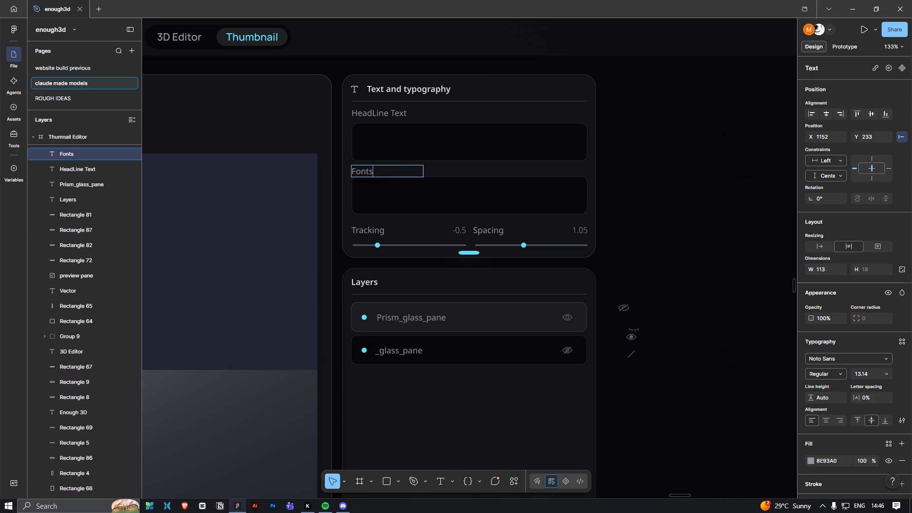
pyautogui.click(459, 171)
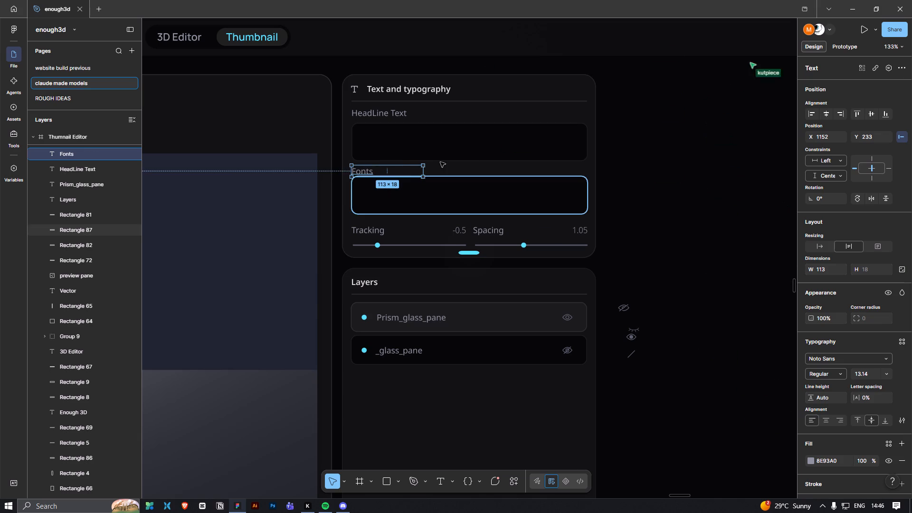
# Reposition the Fonts label slightly above its box, left-aligned with the other labels at about X 1152, Y 229.
pyautogui.keyDown('ctrl'); pyautogui.scroll(5, 443, 171); pyautogui.keyUp('ctrl')
pyautogui.keyDown('ctrl'); pyautogui.click(443, 171); pyautogui.keyUp('ctrl')
pyautogui.keyDown('ctrl'); pyautogui.scroll(4, 431, 181); pyautogui.keyUp('ctrl')
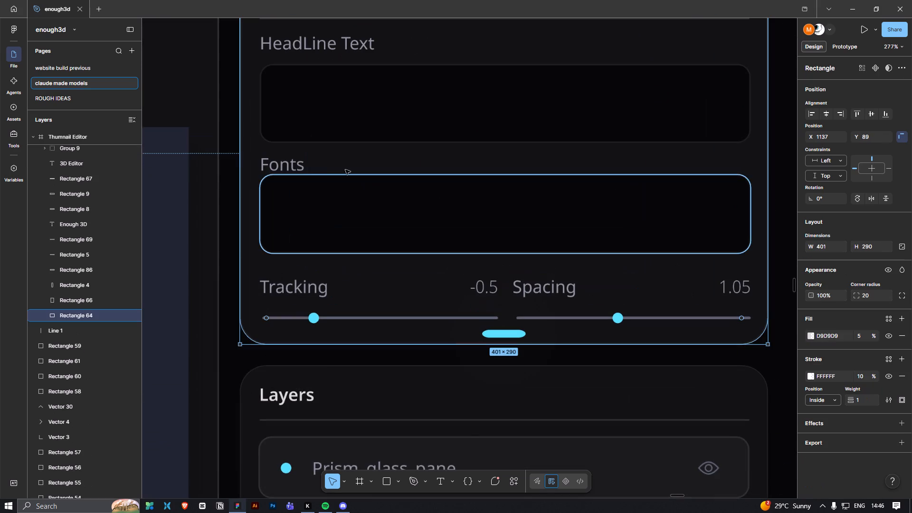
pyautogui.keyDown('ctrl'); pyautogui.click(303, 170); pyautogui.keyUp('ctrl')
pyautogui.moveTo(293, 165); pyautogui.dragTo(296, 163)
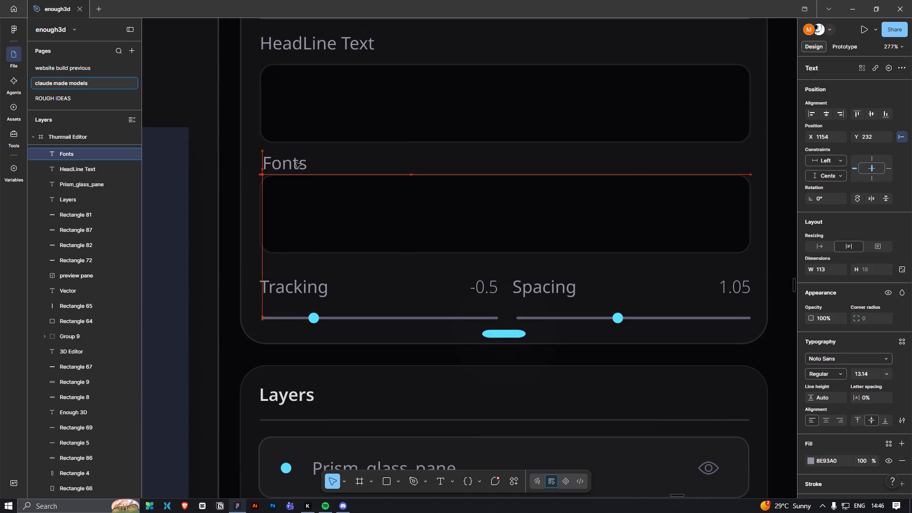
pyautogui.moveTo(296, 163); pyautogui.dragTo(293, 163)
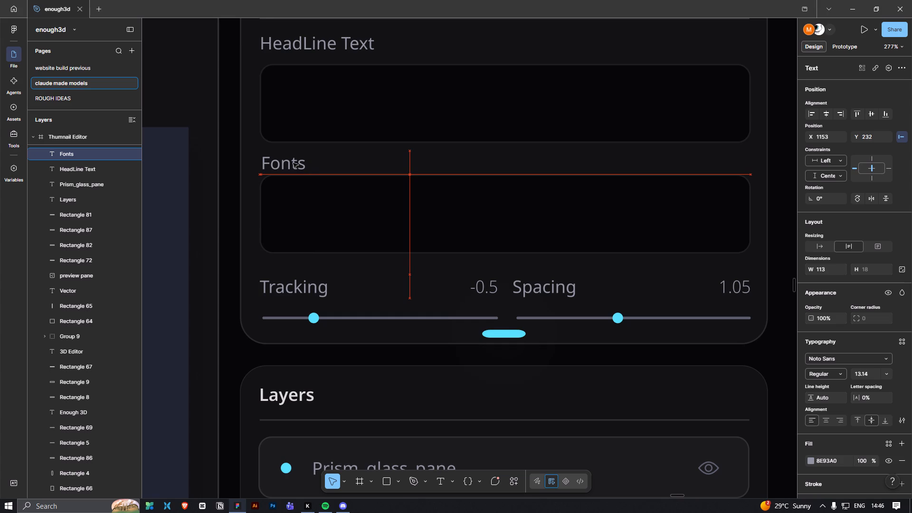
pyautogui.moveTo(293, 163); pyautogui.dragTo(293, 161)
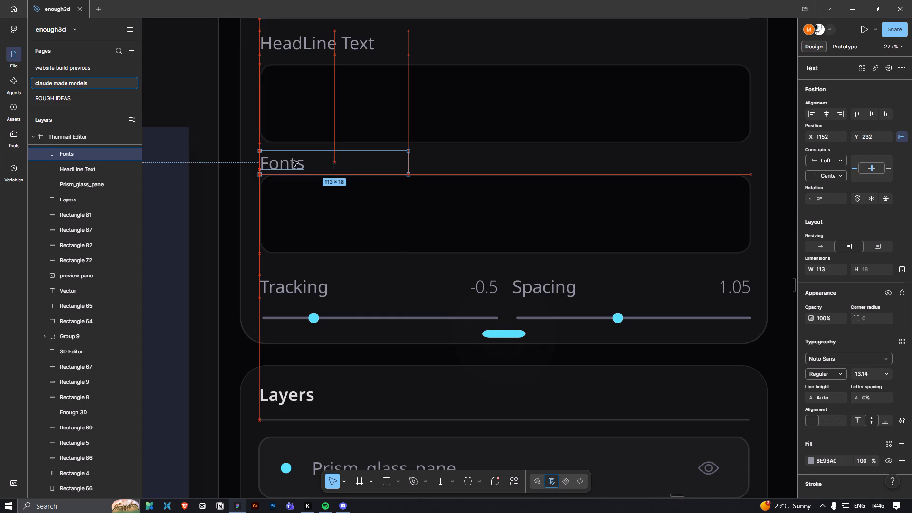
pyautogui.moveTo(293, 161); pyautogui.dragTo(293, 158)
pyautogui.click(497, 180)
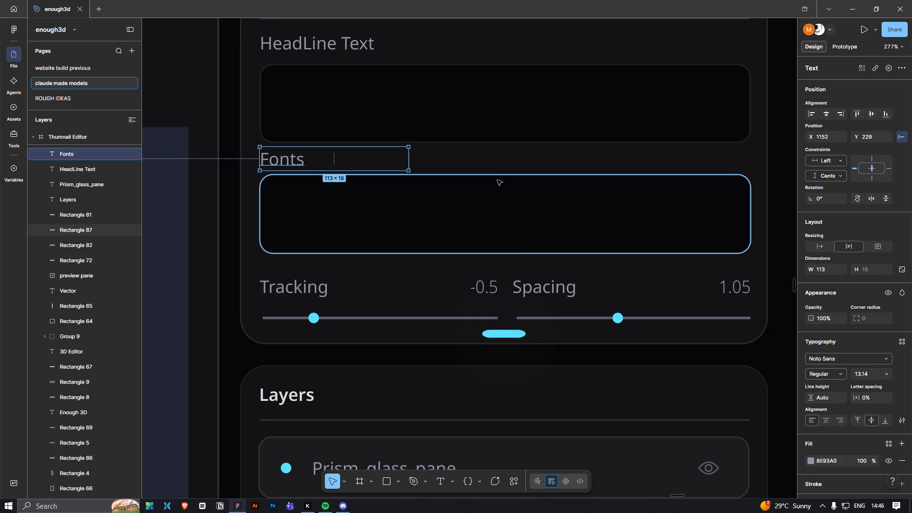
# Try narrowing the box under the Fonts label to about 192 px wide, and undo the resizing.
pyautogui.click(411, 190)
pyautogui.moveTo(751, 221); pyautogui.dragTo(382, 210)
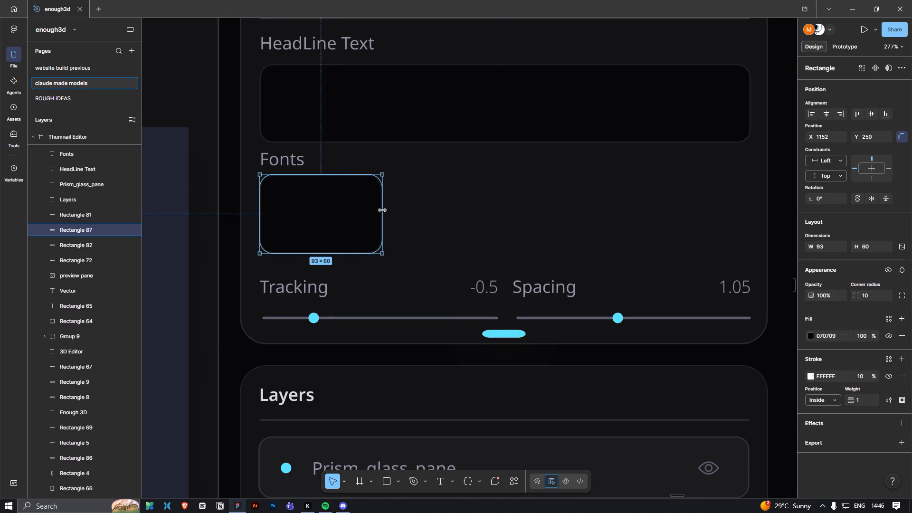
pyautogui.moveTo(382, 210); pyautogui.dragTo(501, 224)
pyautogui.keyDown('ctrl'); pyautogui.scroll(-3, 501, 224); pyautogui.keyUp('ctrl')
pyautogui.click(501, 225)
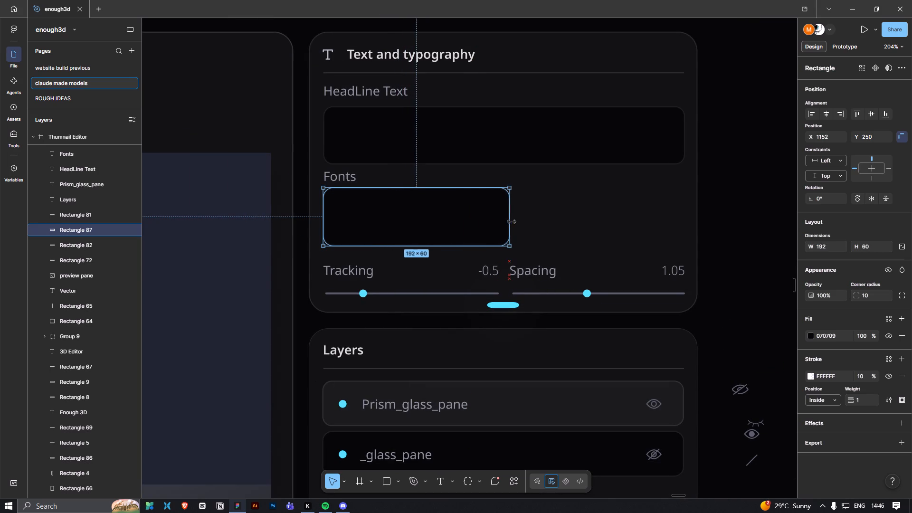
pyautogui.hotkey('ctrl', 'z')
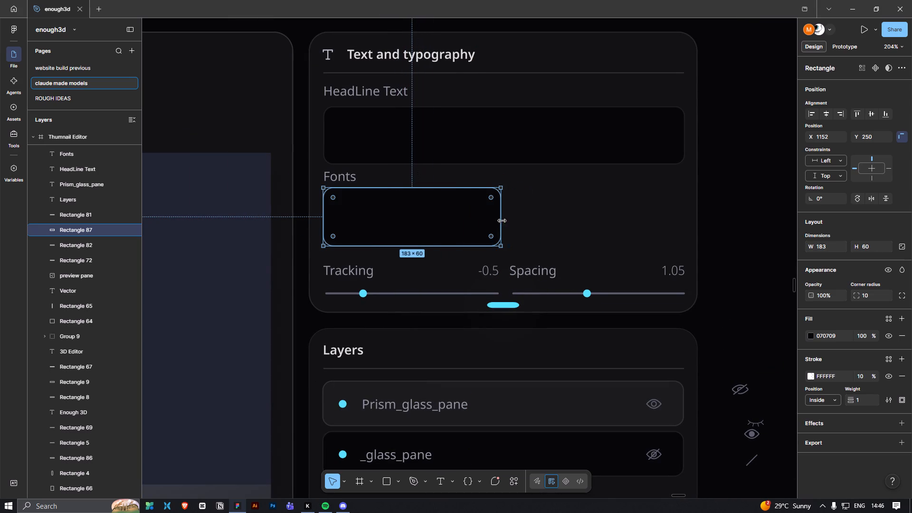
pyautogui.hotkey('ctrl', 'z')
# Duplicate the box under the Fonts label almost exactly over the original, at about X 1151, Y 250.
pyautogui.keyDown('alt'); pyautogui.click(531, 212); pyautogui.keyUp('alt')
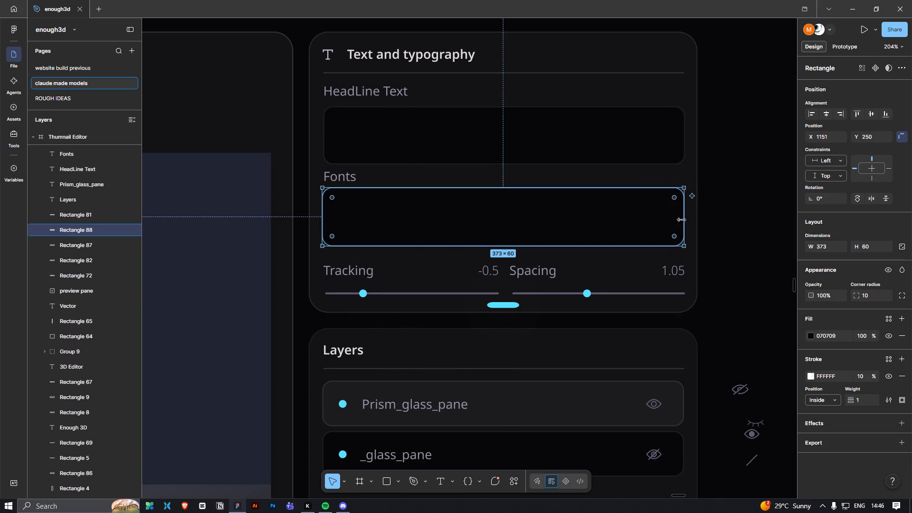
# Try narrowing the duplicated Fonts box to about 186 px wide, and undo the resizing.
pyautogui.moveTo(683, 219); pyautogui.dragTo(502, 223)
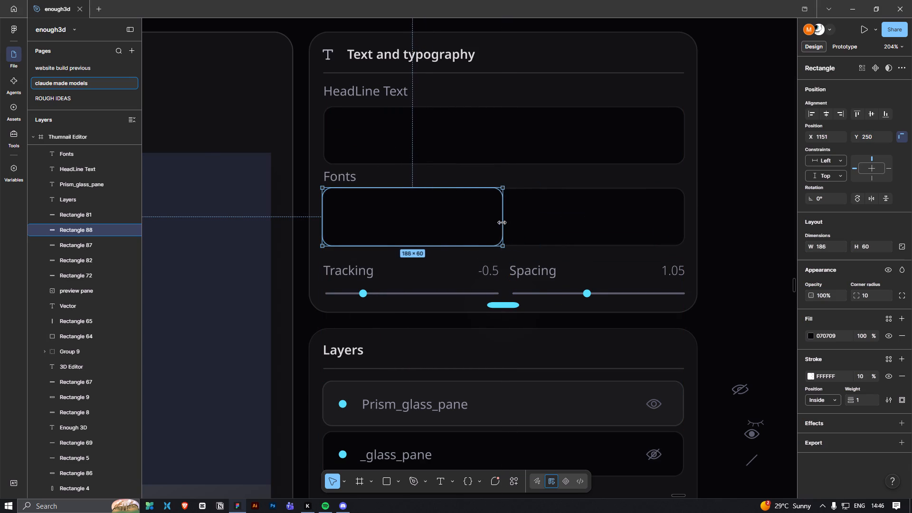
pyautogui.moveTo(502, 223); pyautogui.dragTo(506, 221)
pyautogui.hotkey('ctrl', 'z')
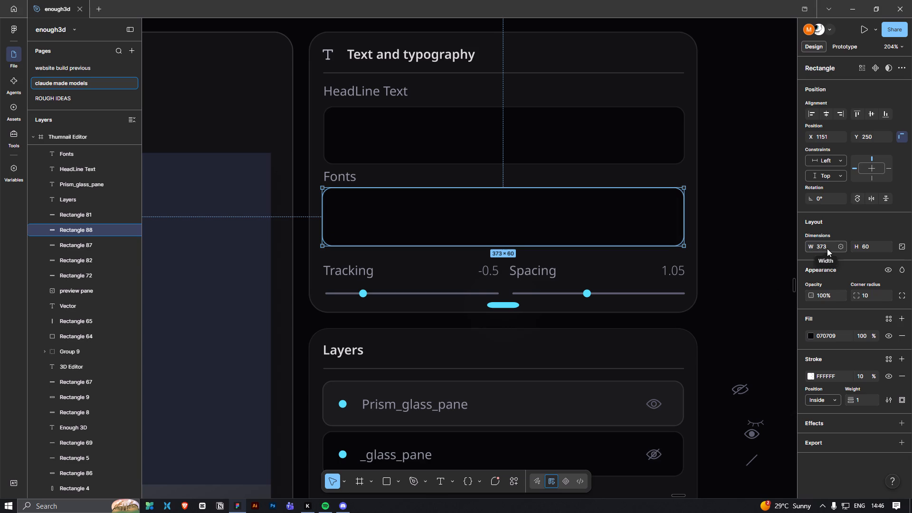
# Switch to Calculator and divide 373 by 2 to work out half the Fonts box's width.
pyautogui.keyDown('ctrl'); pyautogui.click(608, 134); pyautogui.keyUp('ctrl')
pyautogui.keyDown('ctrl'); pyautogui.click(629, 224); pyautogui.keyUp('ctrl')
pyautogui.click(67, 512)
pyautogui.press('c')
pyautogui.press('a')
pyautogui.click(97, 255)
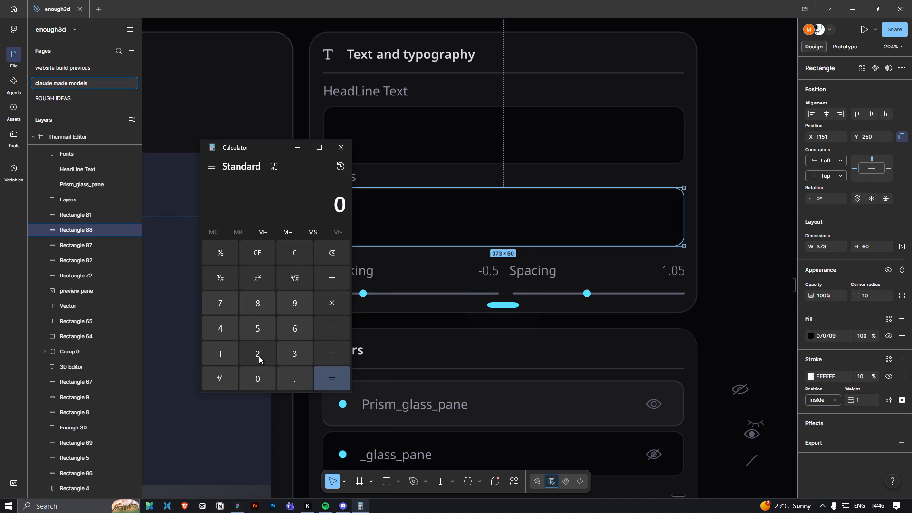
pyautogui.click(291, 352)
pyautogui.click(217, 302)
pyautogui.click(298, 350)
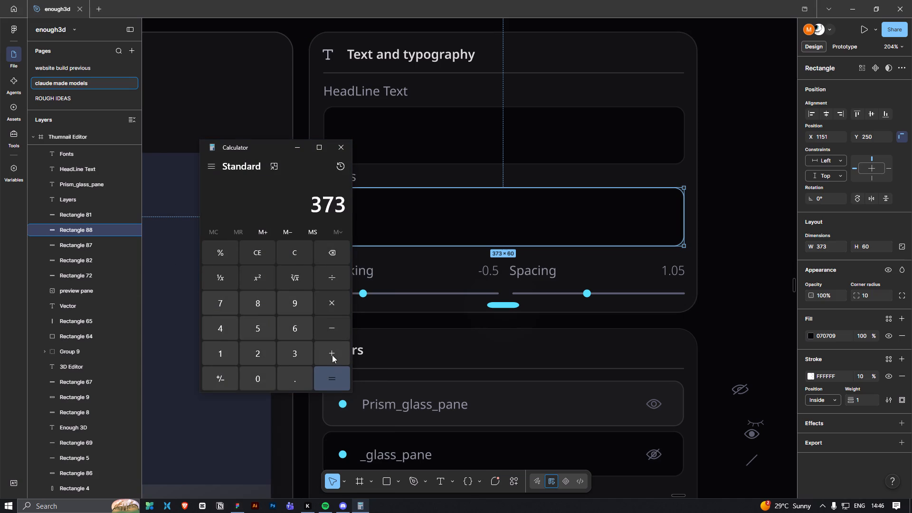
pyautogui.click(333, 286)
pyautogui.click(264, 358)
pyautogui.click(324, 382)
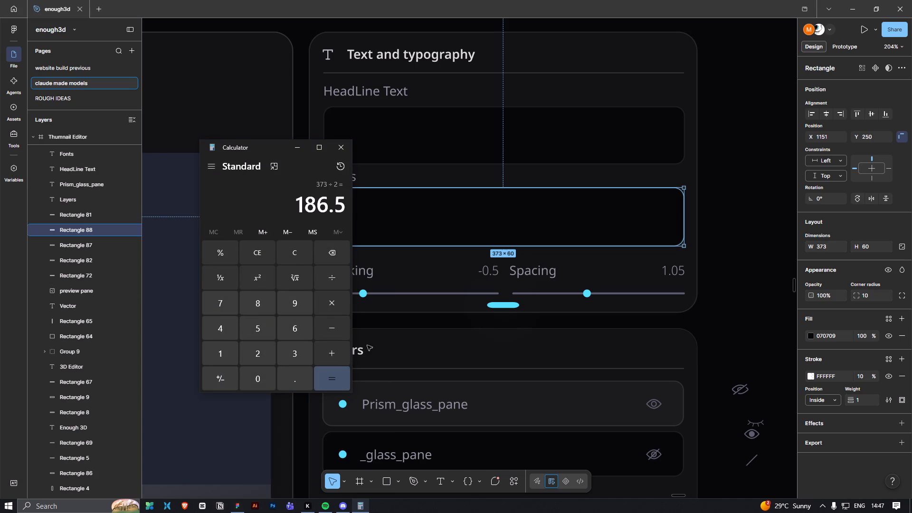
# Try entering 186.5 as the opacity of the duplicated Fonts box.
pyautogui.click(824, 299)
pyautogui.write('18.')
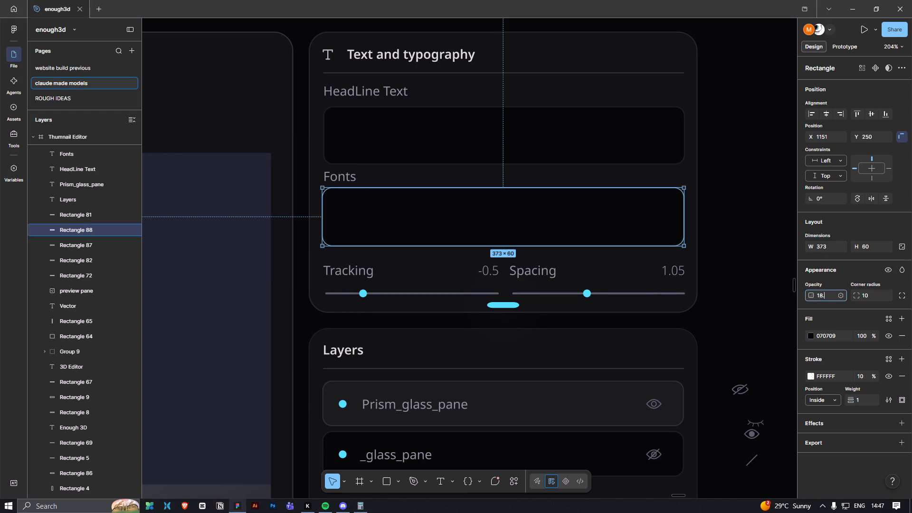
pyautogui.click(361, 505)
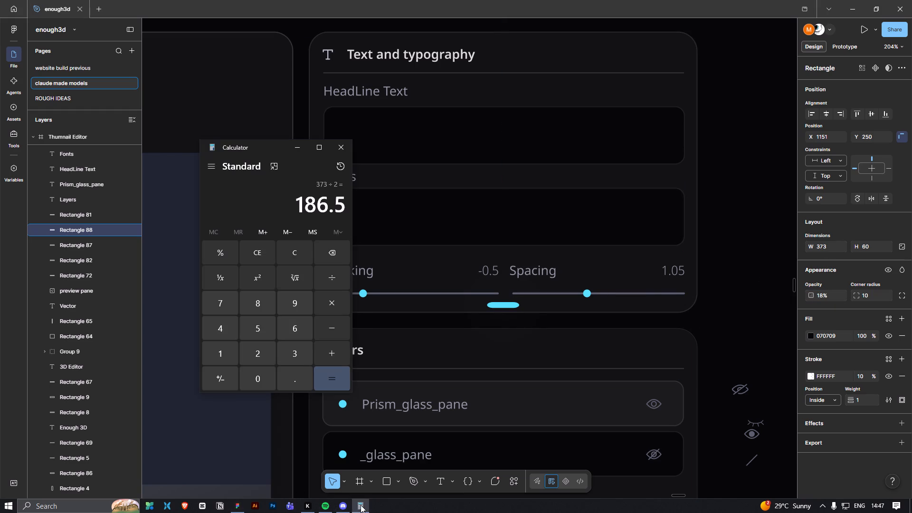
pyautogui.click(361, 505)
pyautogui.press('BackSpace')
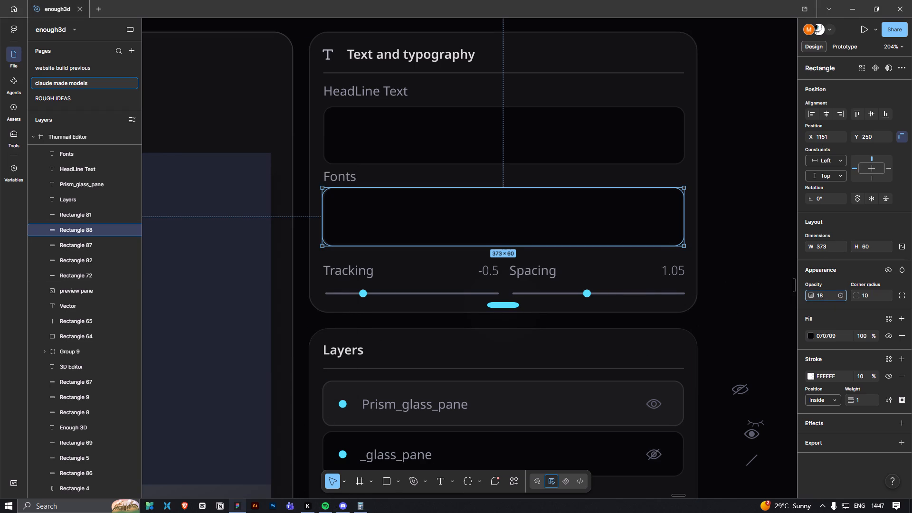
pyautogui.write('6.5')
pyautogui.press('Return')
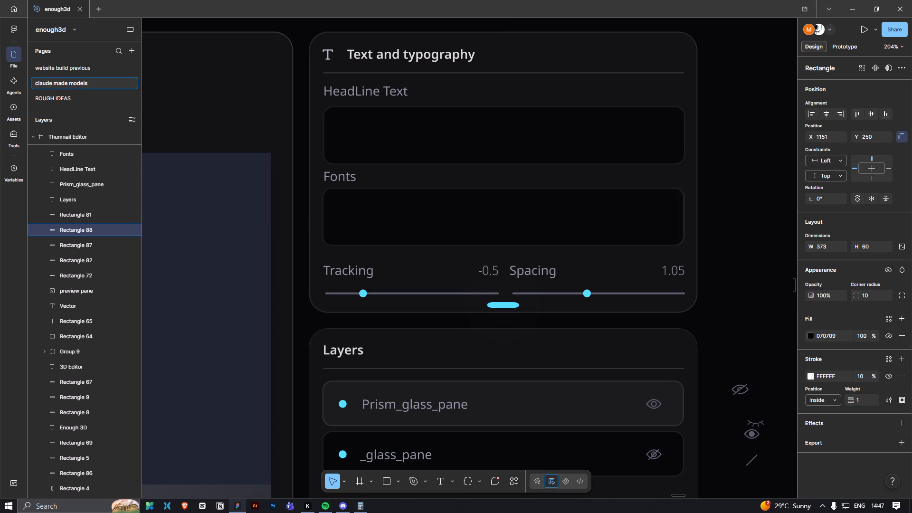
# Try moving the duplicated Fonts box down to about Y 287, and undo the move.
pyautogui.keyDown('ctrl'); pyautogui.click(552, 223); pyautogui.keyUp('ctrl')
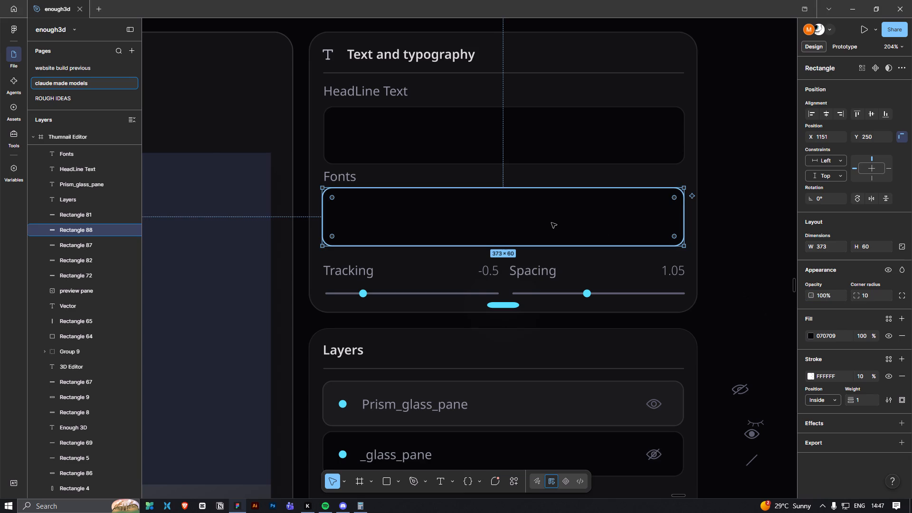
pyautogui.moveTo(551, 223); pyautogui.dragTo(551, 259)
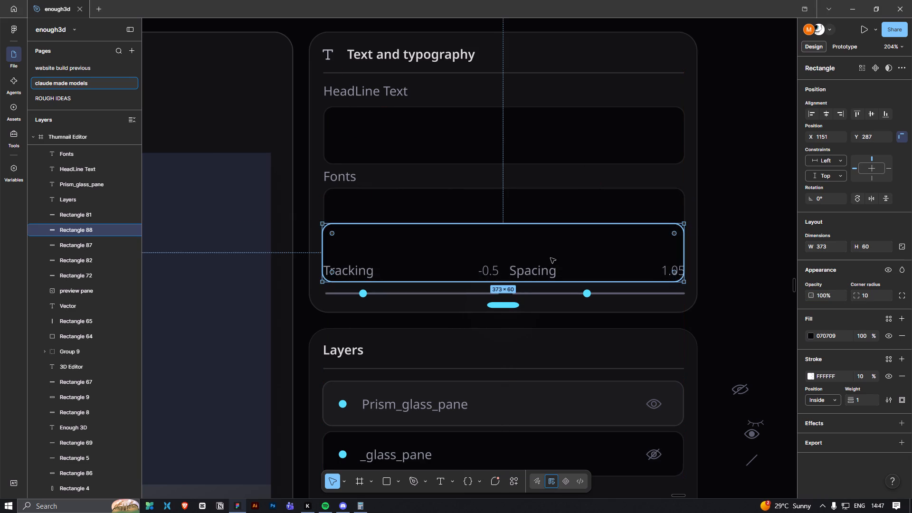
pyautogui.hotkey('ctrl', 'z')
# Set the duplicated Fonts box's width to 186.5.
pyautogui.click(817, 247)
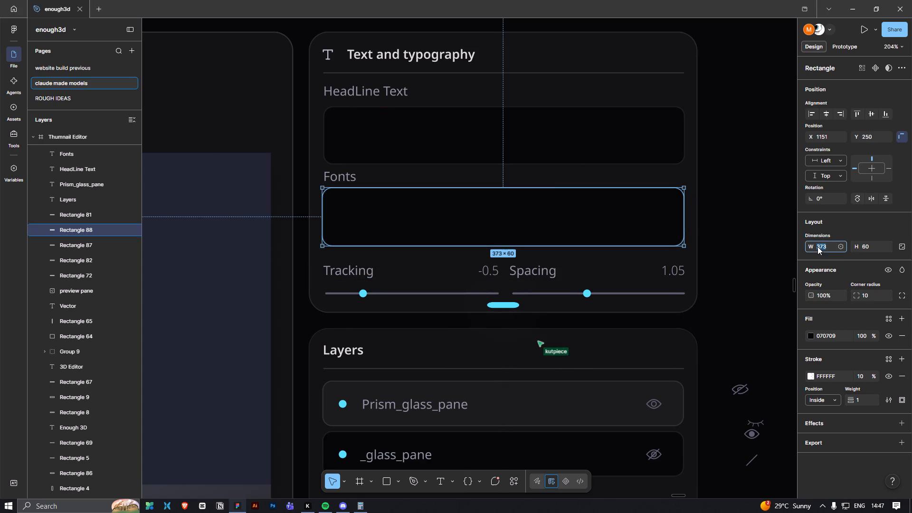
pyautogui.write('186.5')
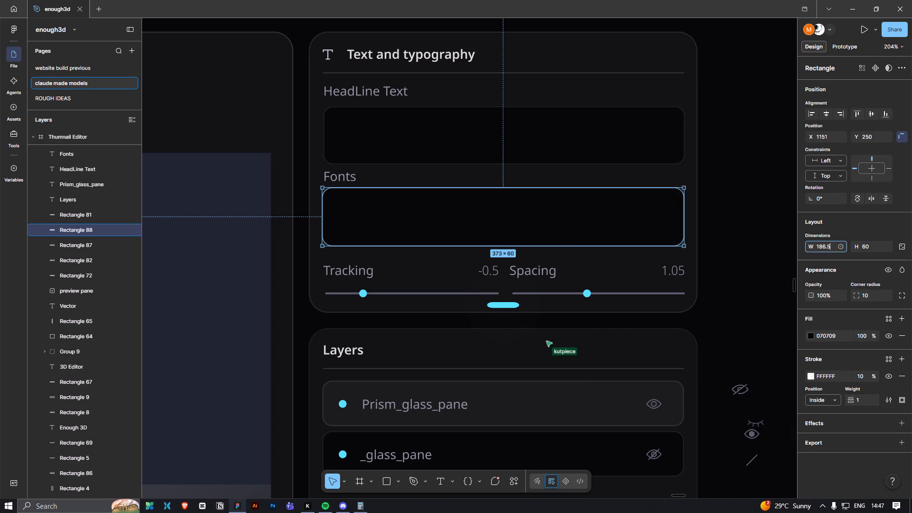
pyautogui.press('Return')
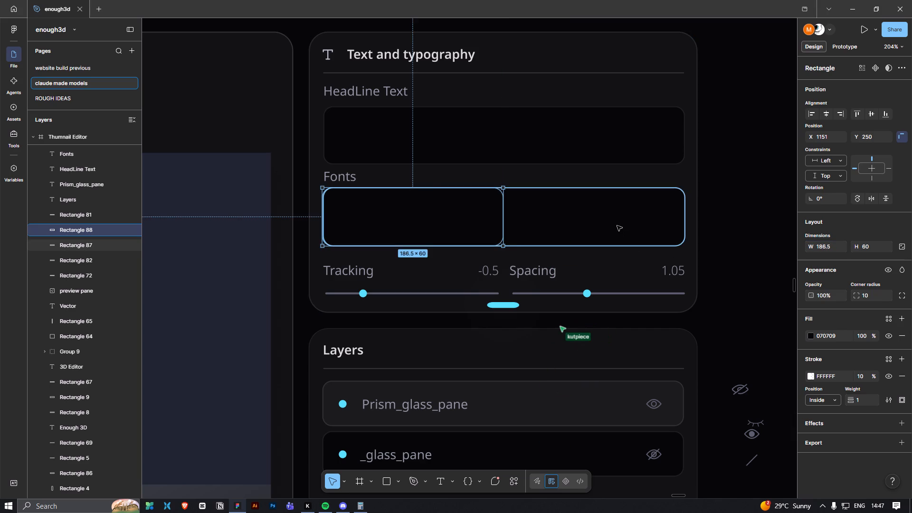
# Delete the original full-width box behind the narrowed Fonts box.
pyautogui.keyDown('ctrl'); pyautogui.click(617, 226); pyautogui.keyUp('ctrl')
pyautogui.press('BackSpace')
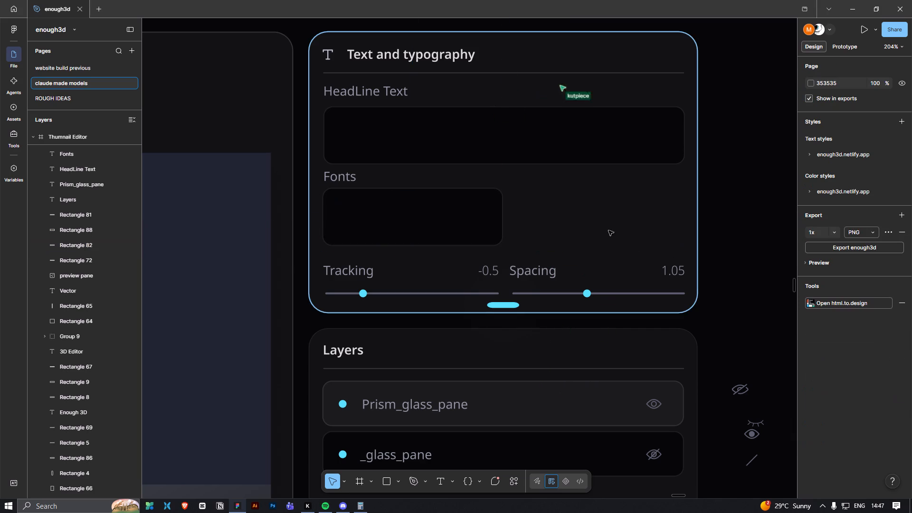
# Examine the Headline & Typography section of the Html → Body reference frame, including its Typeface and Weight fields.
pyautogui.keyDown('ctrl'); pyautogui.scroll(-4, 515, 257); pyautogui.keyUp('ctrl')
pyautogui.click(439, 222)
pyautogui.keyDown('ctrl'); pyautogui.scroll(-4, 475, 256); pyautogui.keyUp('ctrl')
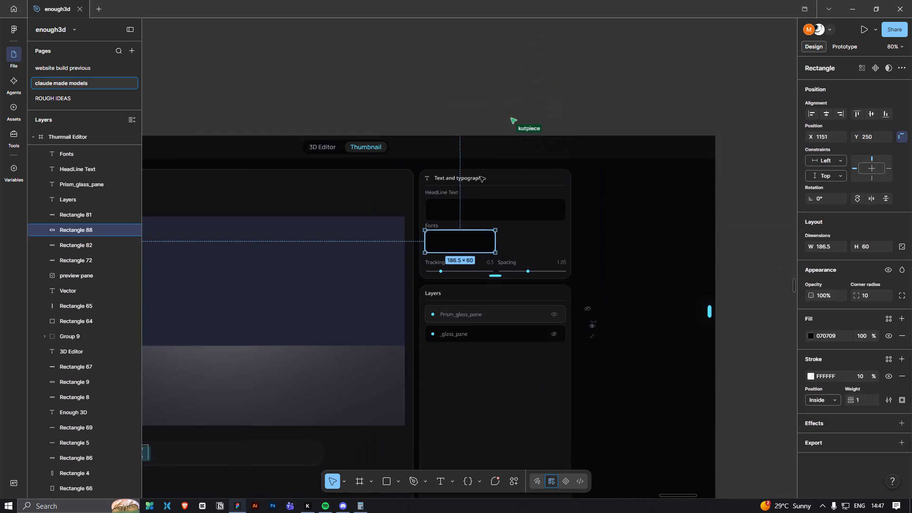
pyautogui.keyDown('ctrl'); pyautogui.click(488, 117); pyautogui.keyUp('ctrl')
pyautogui.keyDown('ctrl'); pyautogui.scroll(-4, 613, 283); pyautogui.keyUp('ctrl')
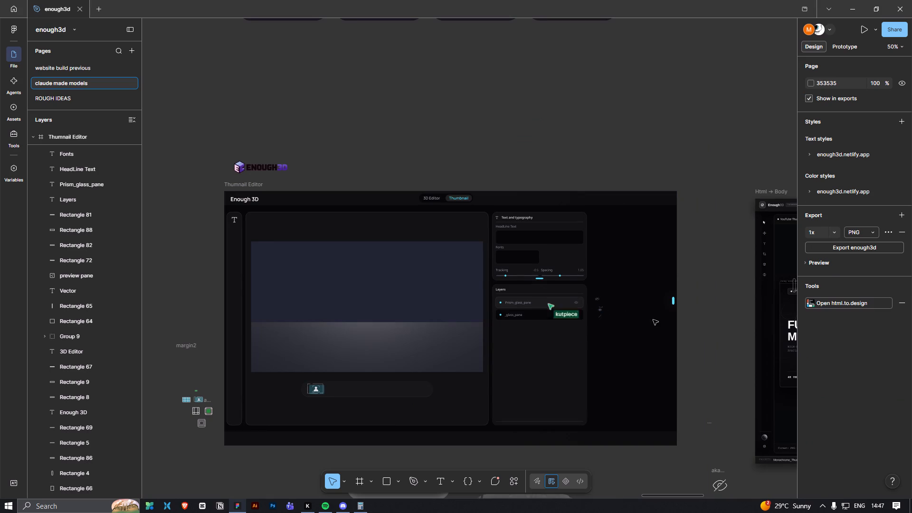
pyautogui.press('space')
pyautogui.press('space')
pyautogui.press('space')
pyautogui.press('space')
pyautogui.press('space')
pyautogui.press('space')
pyautogui.press('space')
pyautogui.press('space')
pyautogui.press('space')
pyautogui.press('space')
pyautogui.press('space')
pyautogui.press('space')
pyautogui.press('space')
pyautogui.press('space')
pyautogui.press('space')
pyautogui.press('space')
pyautogui.press('space')
pyautogui.press('space')
pyautogui.press('space')
pyautogui.press('space')
pyautogui.moveTo(718, 318); pyautogui.dragTo(466, 311)
pyautogui.moveTo(588, 311); pyautogui.dragTo(510, 323)
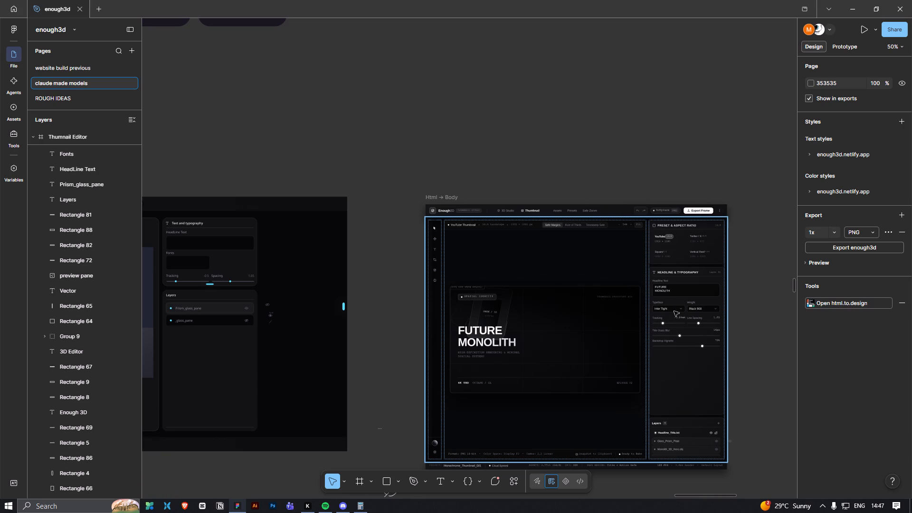
pyautogui.press('space')
pyautogui.press('space')
pyautogui.press('space')
pyautogui.press('space')
pyautogui.press('space')
pyautogui.press('space')
pyautogui.press('space')
pyautogui.press('space')
pyautogui.press('space')
pyautogui.press('space')
pyautogui.press('space')
pyautogui.press('space')
pyautogui.moveTo(398, 262); pyautogui.dragTo(507, 190)
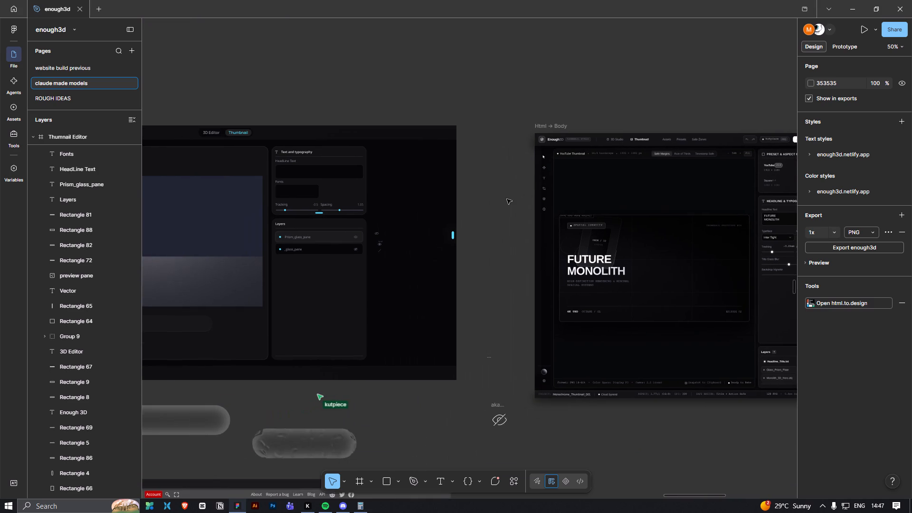
pyautogui.keyDown('ctrl'); pyautogui.scroll(-4, 508, 212); pyautogui.keyUp('ctrl')
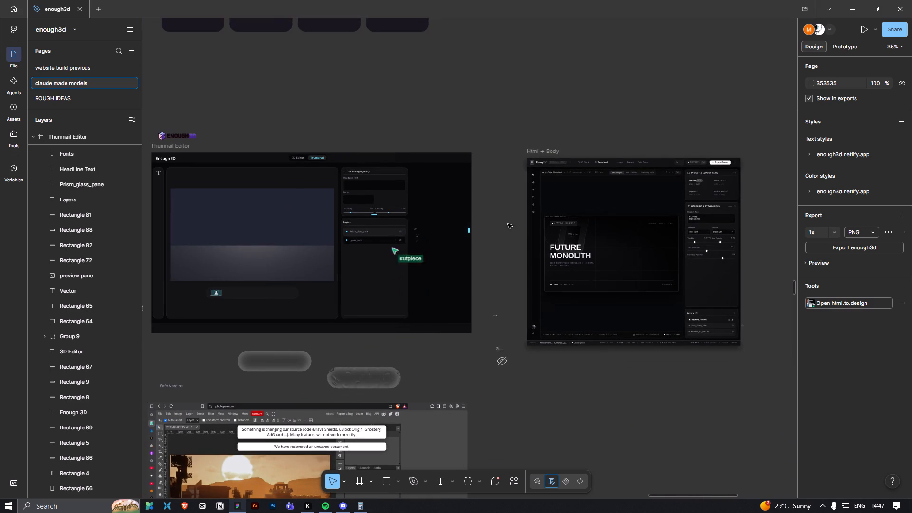
pyautogui.press('space')
pyautogui.moveTo(678, 144); pyautogui.dragTo(527, 181)
pyautogui.keyDown('ctrl'); pyautogui.scroll(9, 595, 273); pyautogui.keyUp('ctrl')
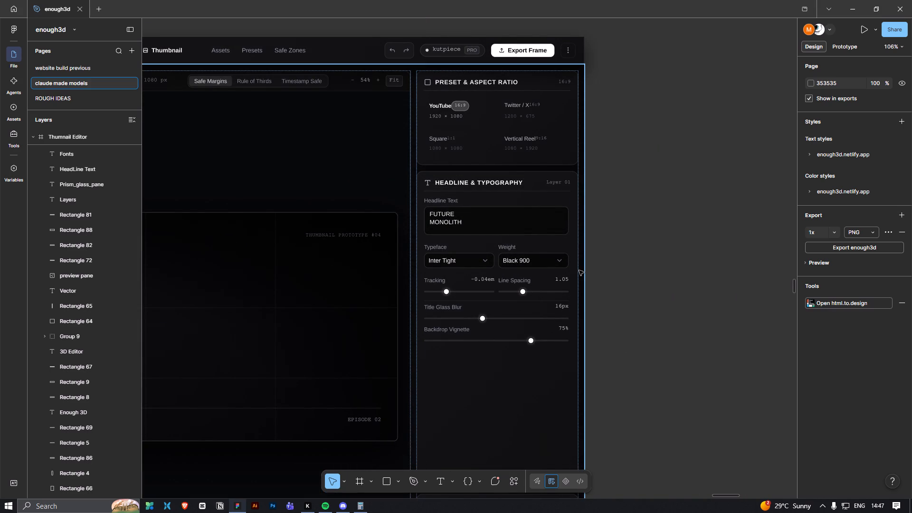
pyautogui.press('space')
pyautogui.press('space')
pyautogui.press('space')
pyautogui.press('space')
pyautogui.press('space')
pyautogui.press('space')
pyautogui.press('space')
pyautogui.press('space')
pyautogui.press('space')
pyautogui.press('space')
pyautogui.press('space')
pyautogui.press('space')
pyautogui.press('space')
pyautogui.press('space')
pyautogui.press('space')
pyautogui.press('space')
pyautogui.press('space')
pyautogui.press('space')
pyautogui.press('space')
pyautogui.press('space')
pyautogui.moveTo(240, 304); pyautogui.dragTo(334, 303)
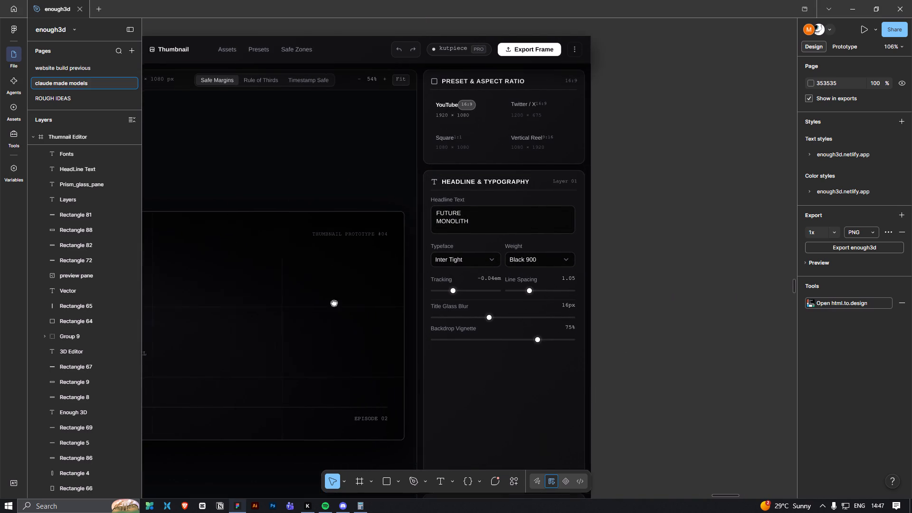
pyautogui.moveTo(334, 303); pyautogui.dragTo(597, 301)
pyautogui.moveTo(241, 283); pyautogui.dragTo(608, 323)
pyautogui.moveTo(369, 301); pyautogui.dragTo(621, 335)
# Set the height of the box under the Fonts label to 30.
pyautogui.click(399, 235)
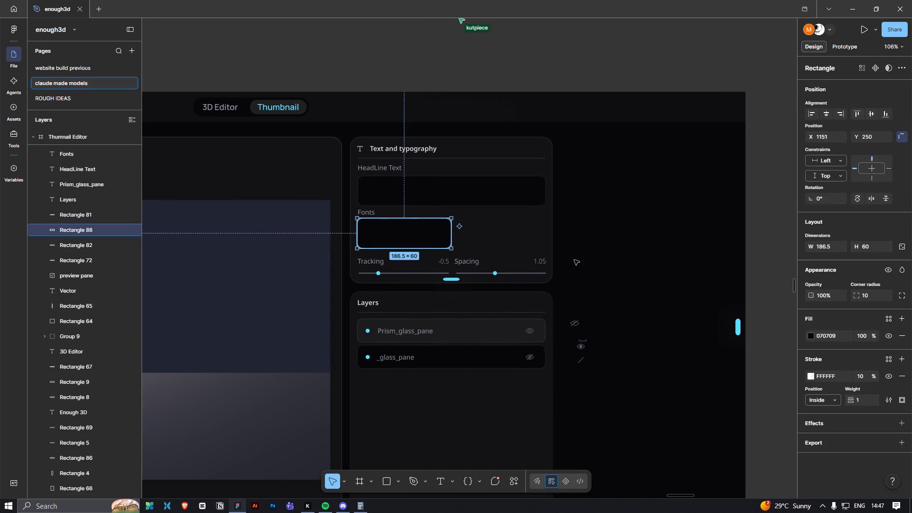
pyautogui.click(871, 247)
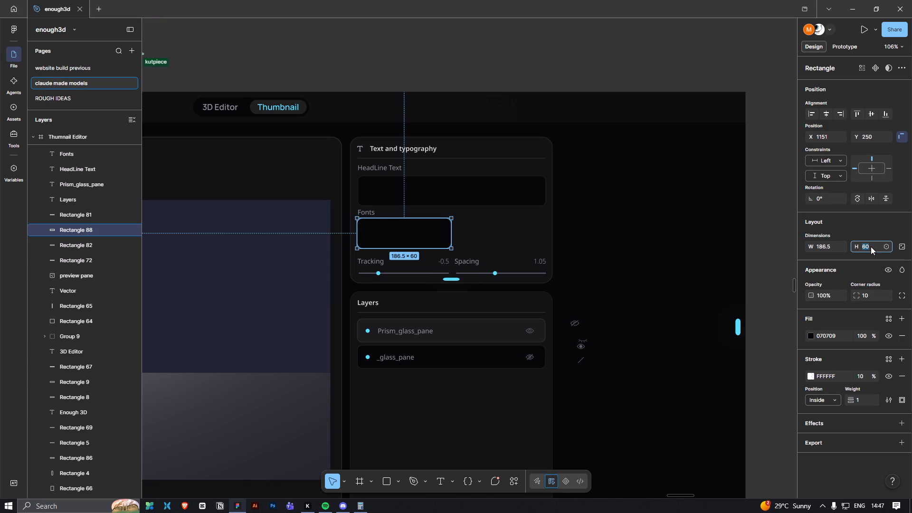
pyautogui.write('30')
pyautogui.press('Return')
pyautogui.click(498, 65)
# Compare the Fonts box's proportions with the Typeface and Weight fields in the Html → Body reference frame.
pyautogui.keyDown('ctrl'); pyautogui.scroll(3, 456, 254); pyautogui.keyUp('ctrl')
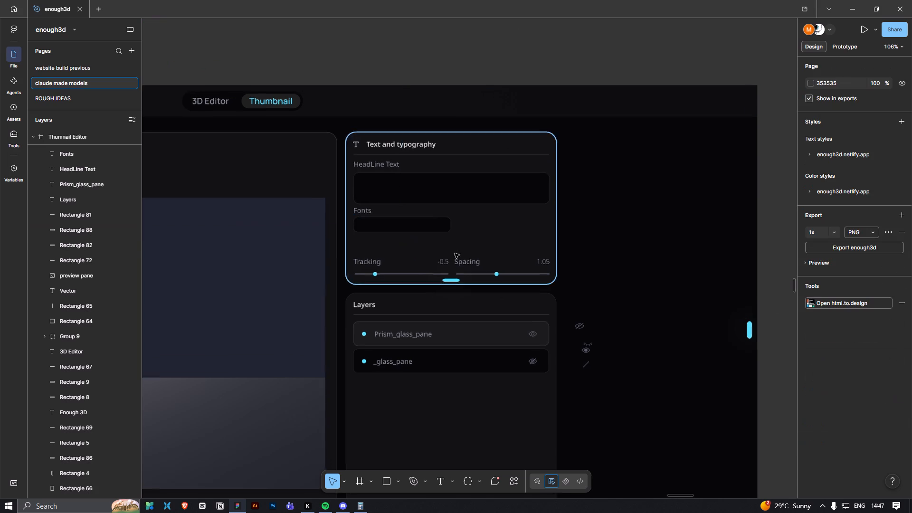
pyautogui.keyDown('ctrl'); pyautogui.scroll(2, 455, 253); pyautogui.keyUp('ctrl')
pyautogui.keyDown('ctrl'); pyautogui.click(412, 213); pyautogui.keyUp('ctrl')
pyautogui.keyDown('ctrl'); pyautogui.scroll(-10, 451, 212); pyautogui.keyUp('ctrl')
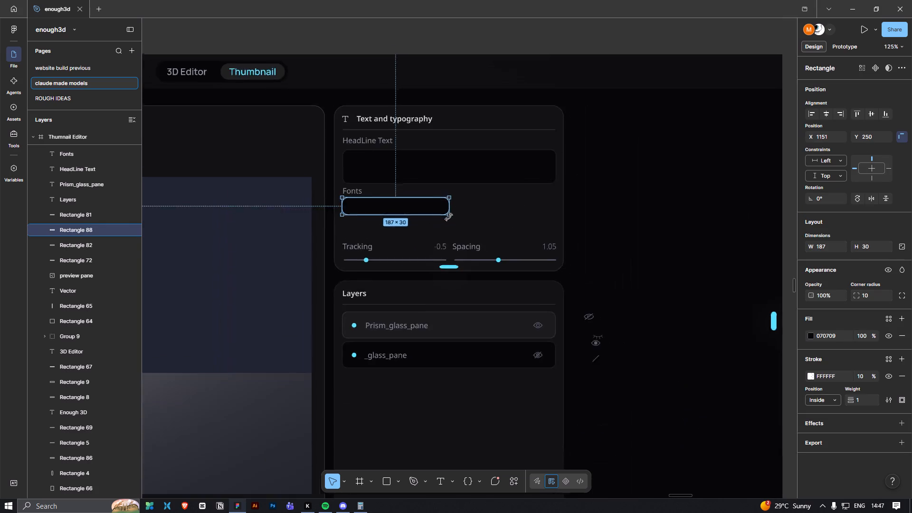
pyautogui.keyDown('ctrl'); pyautogui.scroll(-1, 449, 217); pyautogui.keyUp('ctrl')
pyautogui.click(502, 72)
pyautogui.press('space')
pyautogui.press('space')
pyautogui.press('space')
pyautogui.press('space')
pyautogui.press('space')
pyautogui.press('space')
pyautogui.press('space')
pyautogui.press('space')
pyautogui.press('space')
pyautogui.press('space')
pyautogui.press('space')
pyautogui.press('space')
pyautogui.press('space')
pyautogui.press('space')
pyautogui.press('space')
pyautogui.press('space')
pyautogui.press('space')
pyautogui.press('space')
pyautogui.press('space')
pyautogui.press('space')
pyautogui.moveTo(671, 204); pyautogui.dragTo(252, 232)
pyautogui.moveTo(532, 295); pyautogui.dragTo(372, 292)
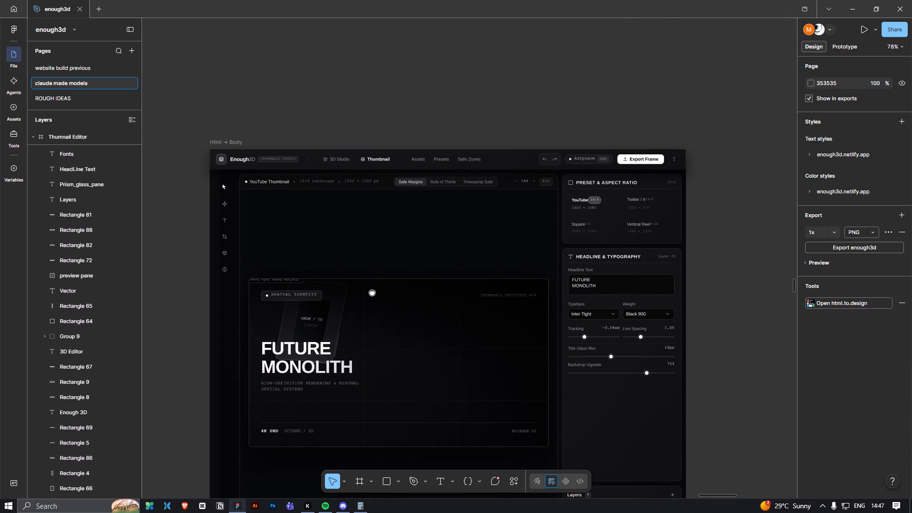
pyautogui.moveTo(372, 292); pyautogui.dragTo(684, 295)
pyautogui.moveTo(305, 261); pyautogui.dragTo(599, 280)
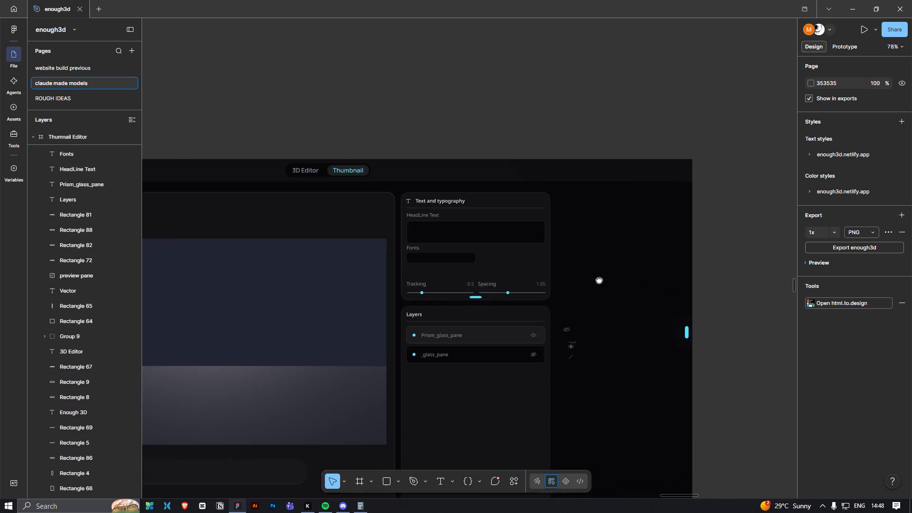
pyautogui.moveTo(599, 280); pyautogui.dragTo(228, 259)
pyautogui.moveTo(648, 299); pyautogui.dragTo(400, 301)
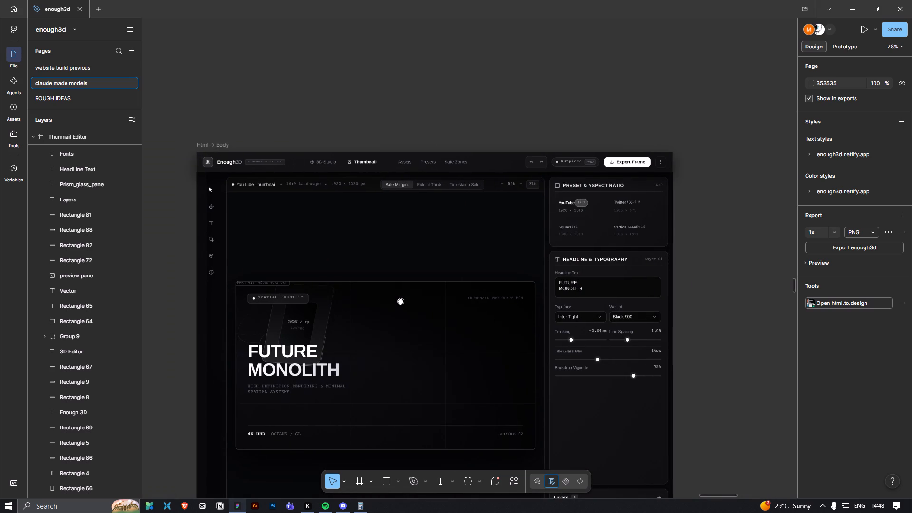
pyautogui.moveTo(400, 301); pyautogui.dragTo(667, 315)
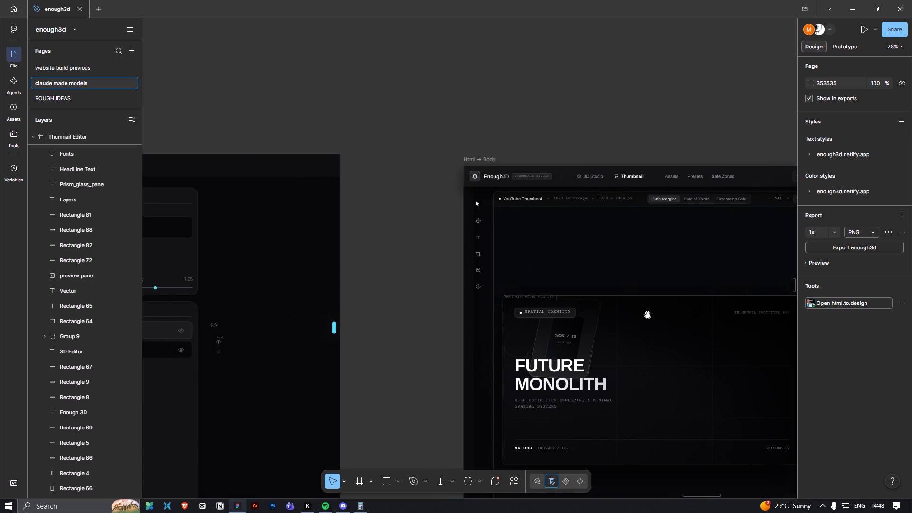
pyautogui.moveTo(284, 277); pyautogui.dragTo(620, 297)
# Narrow the box under the Fonts label to about 170 wide, keeping its left edge in place.
pyautogui.keyDown('ctrl'); pyautogui.scroll(8, 416, 291); pyautogui.keyUp('ctrl')
pyautogui.keyDown('ctrl'); pyautogui.click(362, 222); pyautogui.keyUp('ctrl')
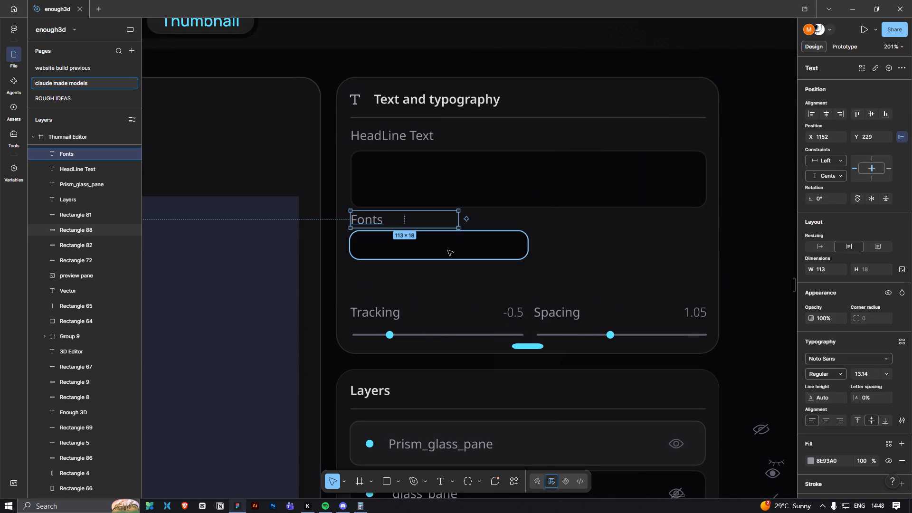
pyautogui.click(517, 244)
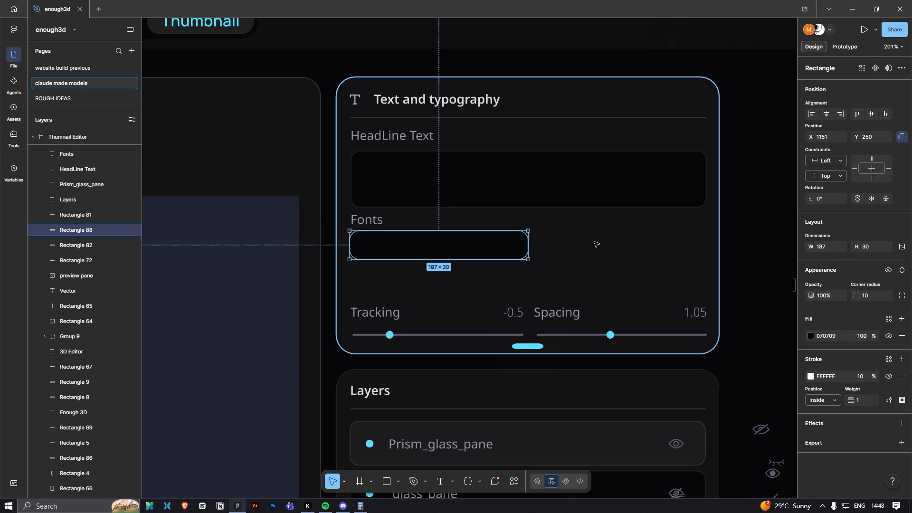
pyautogui.moveTo(530, 243); pyautogui.dragTo(513, 244)
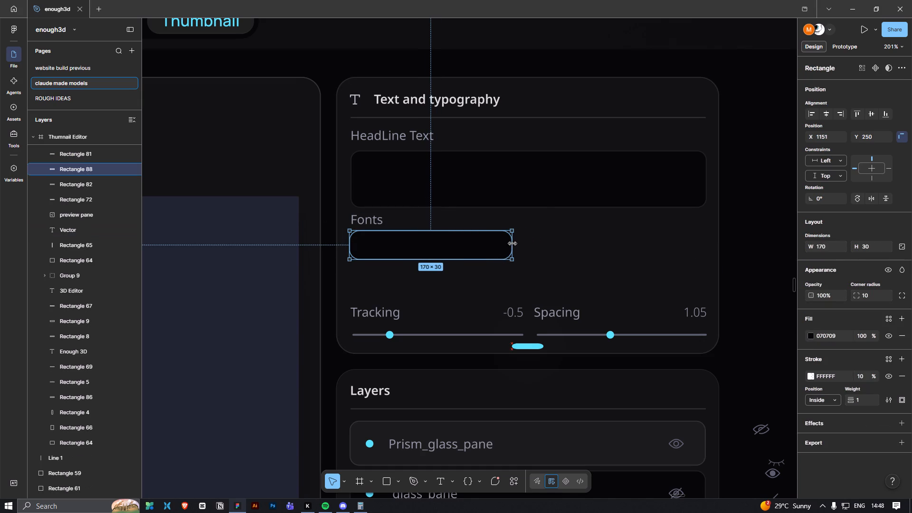
pyautogui.moveTo(513, 244); pyautogui.dragTo(513, 245)
# Duplicate the Fonts box to the same row at about X 1354, Y 250, right-aligned with the headline text box.
pyautogui.keyDown('alt'); pyautogui.keyDown('shift'); pyautogui.moveTo(448, 243); pyautogui.dragTo(637, 247); pyautogui.keyUp('shift'); pyautogui.keyUp('alt')
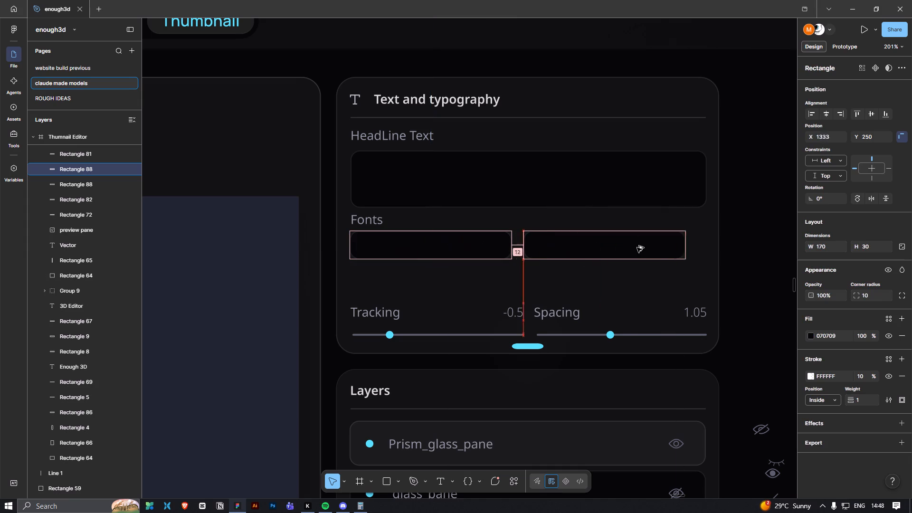
pyautogui.keyDown('alt'); pyautogui.keyDown('shift'); pyautogui.moveTo(637, 247); pyautogui.dragTo(642, 247); pyautogui.keyUp('shift'); pyautogui.keyUp('alt')
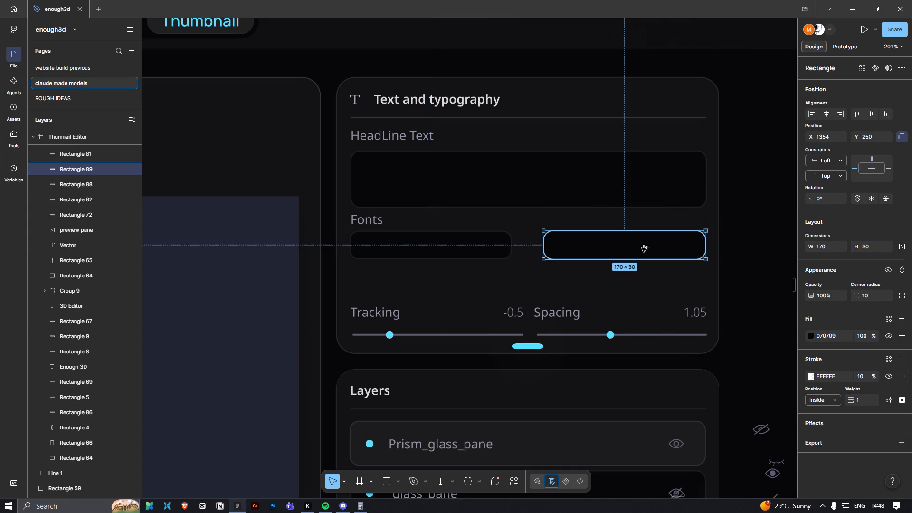
# Duplicate the Fonts label above the second font box at X 1354, Y 229 and change the copy's text to Weight.
pyautogui.click(446, 52)
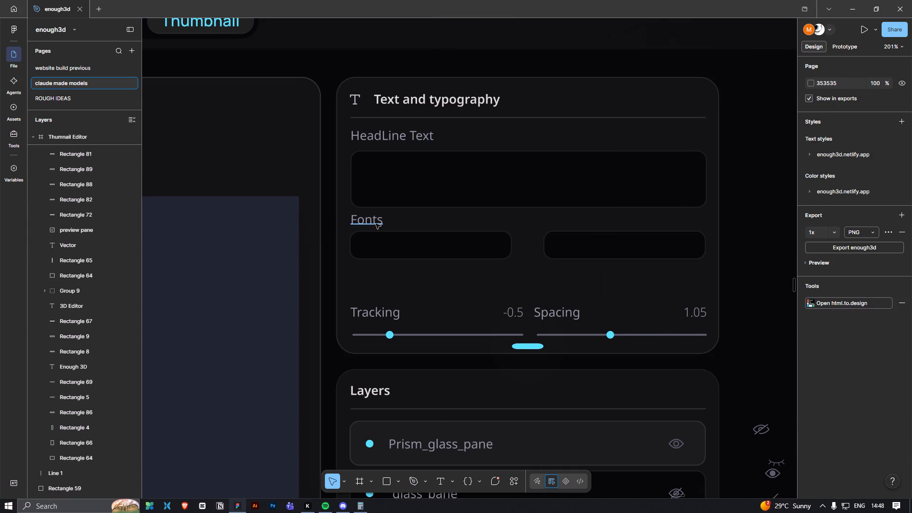
pyautogui.click(376, 224)
pyautogui.keyDown('alt'); pyautogui.keyDown('shift'); pyautogui.moveTo(376, 223); pyautogui.dragTo(570, 235); pyautogui.keyUp('shift'); pyautogui.keyUp('alt')
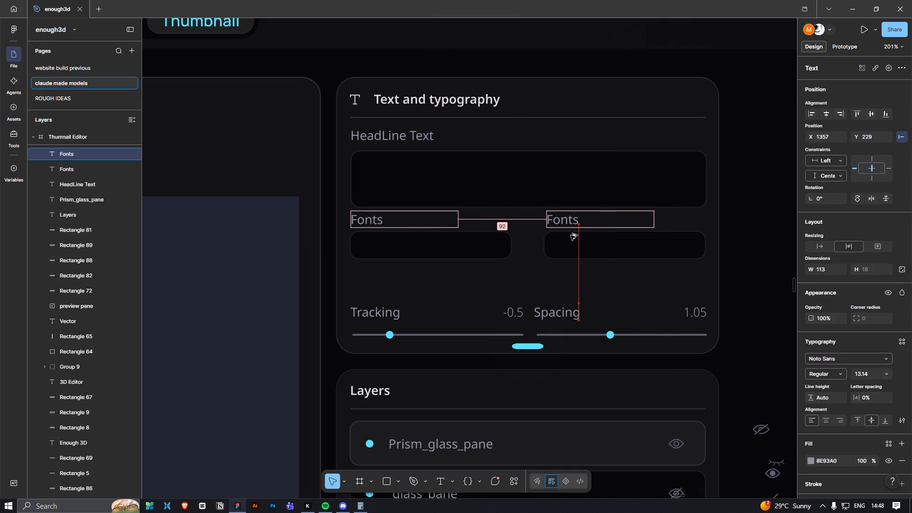
pyautogui.keyDown('alt'); pyautogui.keyDown('shift'); pyautogui.moveTo(570, 235); pyautogui.dragTo(569, 235); pyautogui.keyUp('shift'); pyautogui.keyUp('alt')
pyautogui.doubleClick(571, 224)
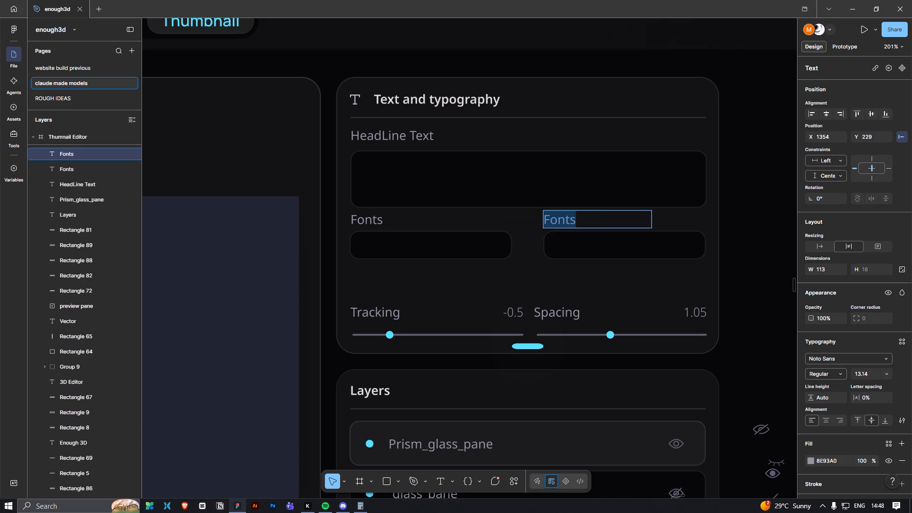
pyautogui.write('Wigh')
pyautogui.press('BackSpace')
pyautogui.press('BackSpace')
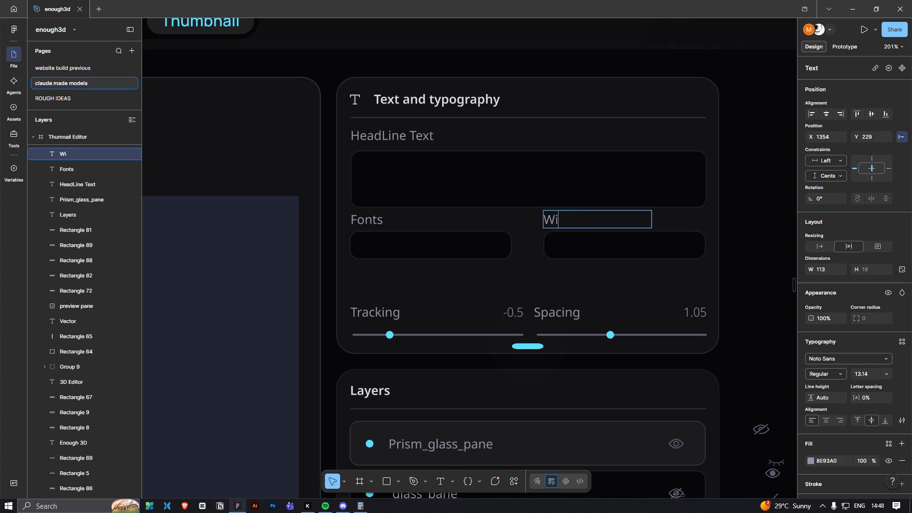
pyautogui.press('BackSpace')
pyautogui.write('eight')
pyautogui.click(610, 37)
pyautogui.click(608, 26)
# Move the Tracking and Spacing labels, values and sliders up together, closer beneath the Fonts and Weight boxes.
pyautogui.keyDown('ctrl'); pyautogui.scroll(-2, 566, 184); pyautogui.keyUp('ctrl')
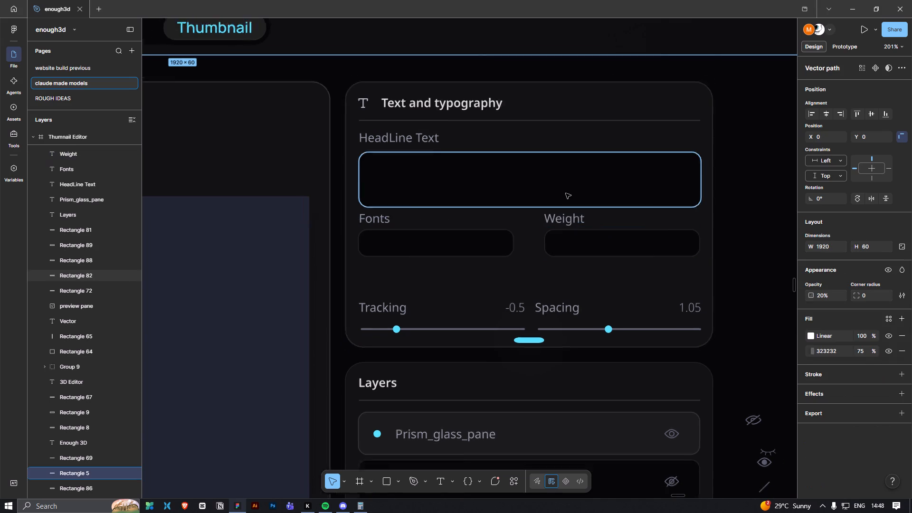
pyautogui.keyDown('ctrl'); pyautogui.scroll(-4, 566, 193); pyautogui.keyUp('ctrl')
pyautogui.keyDown('ctrl'); pyautogui.click(545, 63); pyautogui.keyUp('ctrl')
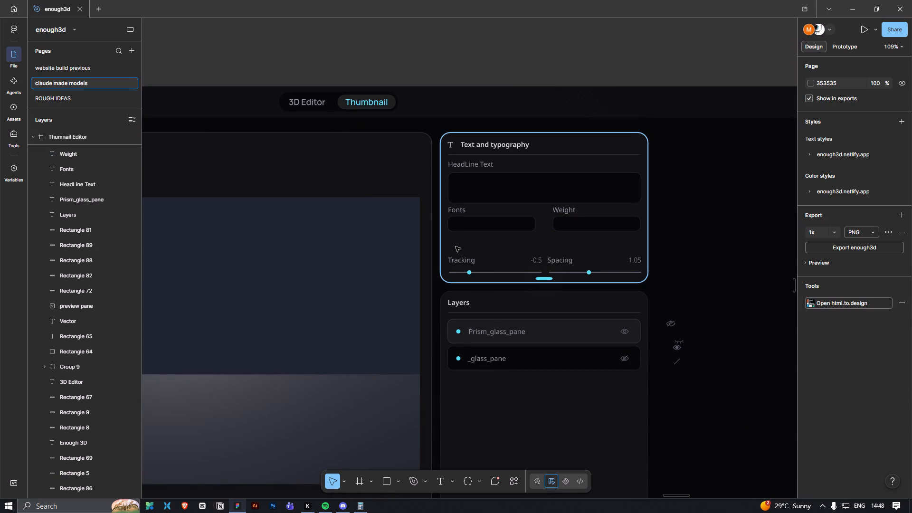
pyautogui.keyDown('ctrl'); pyautogui.moveTo(451, 246); pyautogui.dragTo(642, 277); pyautogui.keyUp('ctrl')
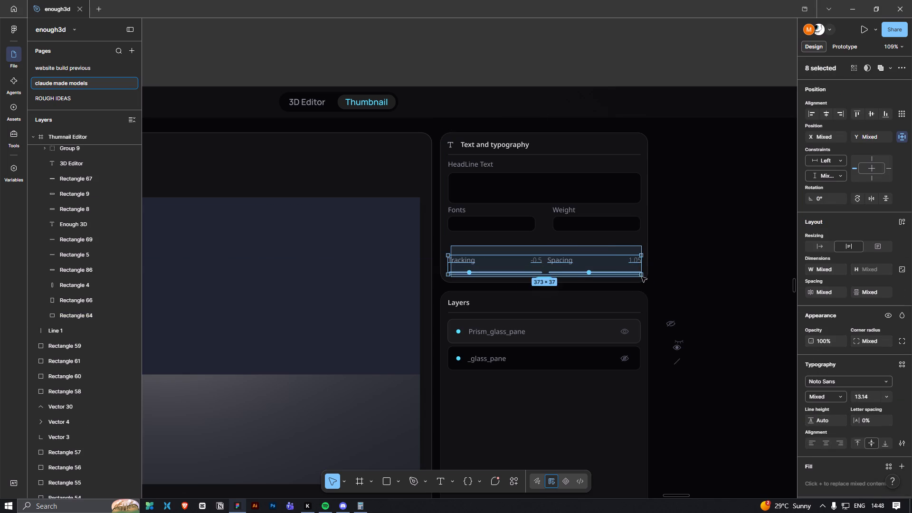
pyautogui.keyDown('ctrl'); pyautogui.moveTo(642, 277); pyautogui.dragTo(643, 277); pyautogui.keyUp('ctrl')
pyautogui.moveTo(602, 271); pyautogui.dragTo(601, 255)
pyautogui.click(547, 38)
# Examine the Headline & Typography panel layout in the Html → Body reference frame.
pyautogui.keyDown('ctrl'); pyautogui.scroll(-4, 545, 53); pyautogui.keyUp('ctrl')
pyautogui.press('space')
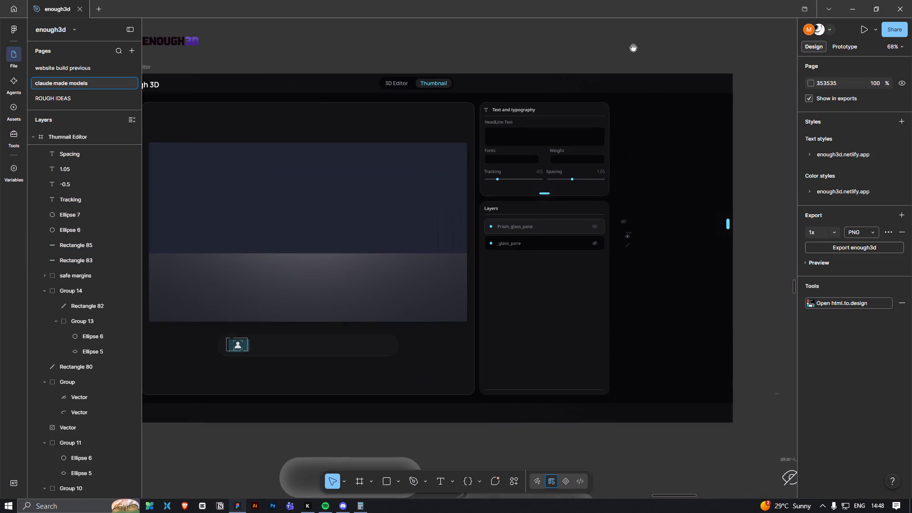
pyautogui.press('space')
pyautogui.press('space')
pyautogui.press('space')
pyautogui.press('space')
pyautogui.press('space')
pyautogui.press('space')
pyautogui.press('space')
pyautogui.press('space')
pyautogui.press('space')
pyautogui.press('space')
pyautogui.press('space')
pyautogui.press('space')
pyautogui.press('space')
pyautogui.press('space')
pyautogui.press('space')
pyautogui.press('space')
pyautogui.press('space')
pyautogui.press('space')
pyautogui.press('space')
pyautogui.press('space')
pyautogui.moveTo(731, 254); pyautogui.dragTo(456, 265)
pyautogui.moveTo(646, 276); pyautogui.dragTo(380, 291)
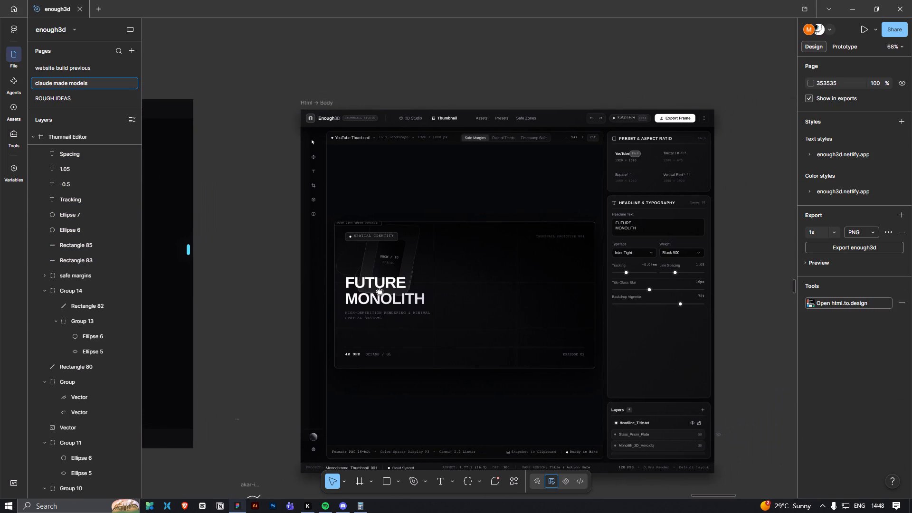
pyautogui.moveTo(380, 291); pyautogui.dragTo(380, 295)
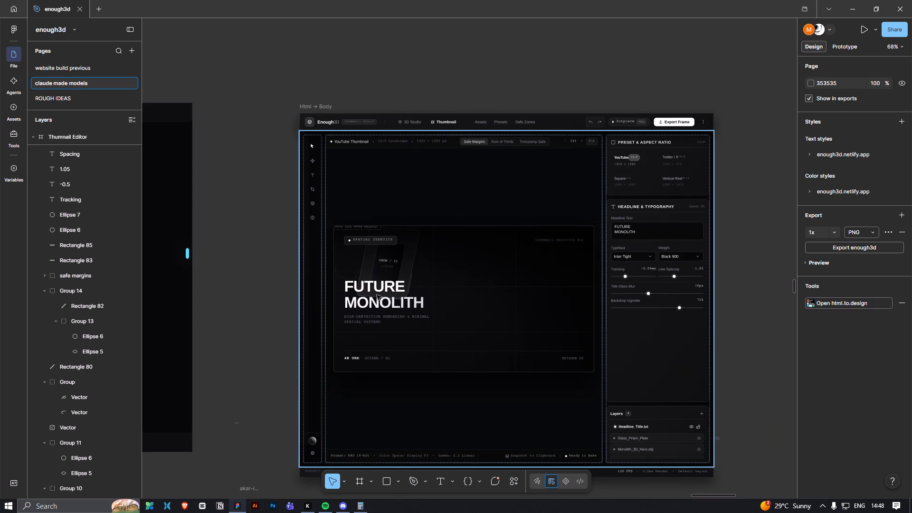
pyautogui.moveTo(306, 286); pyautogui.dragTo(300, 286)
pyautogui.click(274, 275)
pyautogui.moveTo(271, 260); pyautogui.dragTo(320, 276)
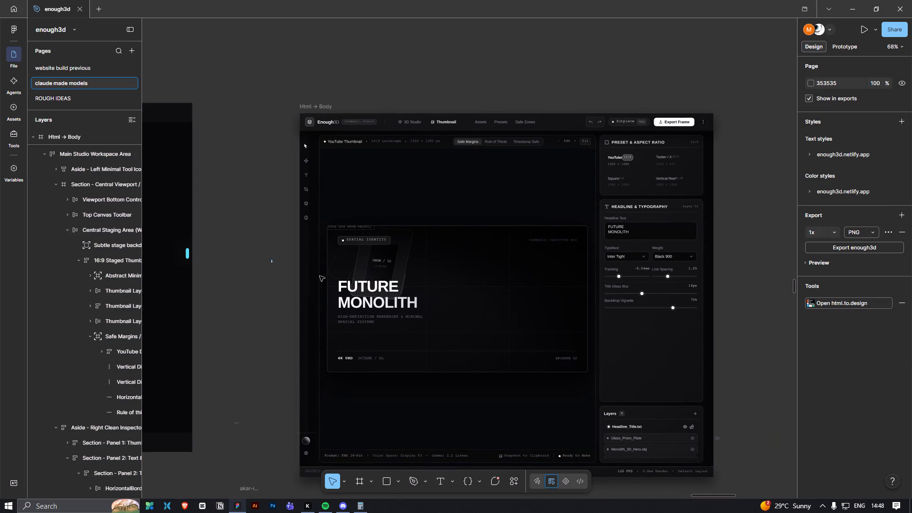
pyautogui.moveTo(320, 276); pyautogui.dragTo(514, 296)
pyautogui.click(259, 264)
# Move the font fields and the Tracking and Spacing rows down as one block, placing the two font boxes at Y 261.
pyautogui.press('space')
pyautogui.press('space')
pyautogui.press('space')
pyautogui.press('space')
pyautogui.press('space')
pyautogui.moveTo(262, 266); pyautogui.dragTo(530, 311)
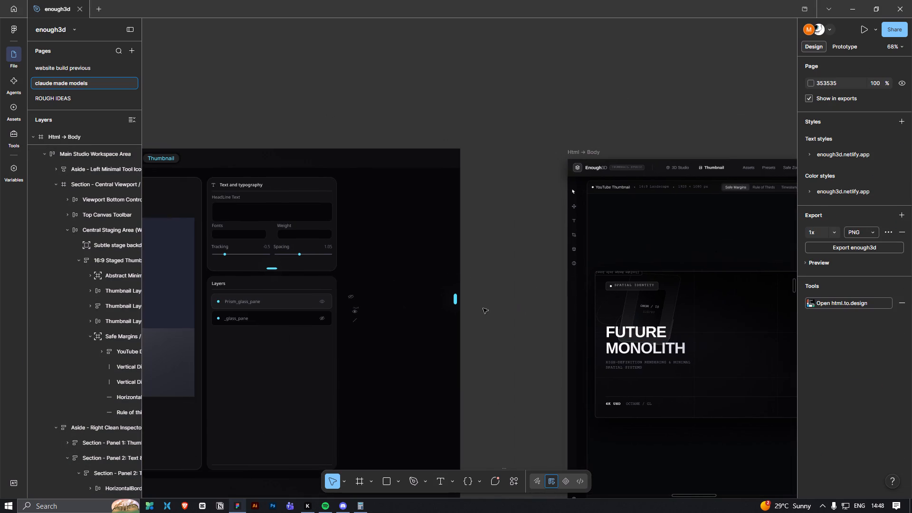
pyautogui.press('space')
pyautogui.moveTo(316, 263); pyautogui.dragTo(525, 319)
pyautogui.keyDown('ctrl'); pyautogui.scroll(6, 489, 322); pyautogui.keyUp('ctrl')
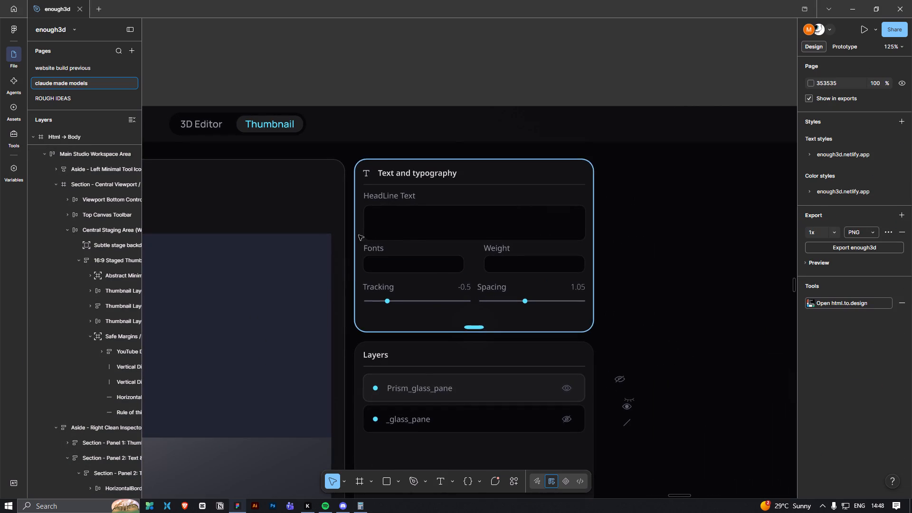
pyautogui.keyDown('ctrl'); pyautogui.moveTo(361, 244); pyautogui.dragTo(579, 308); pyautogui.keyUp('ctrl')
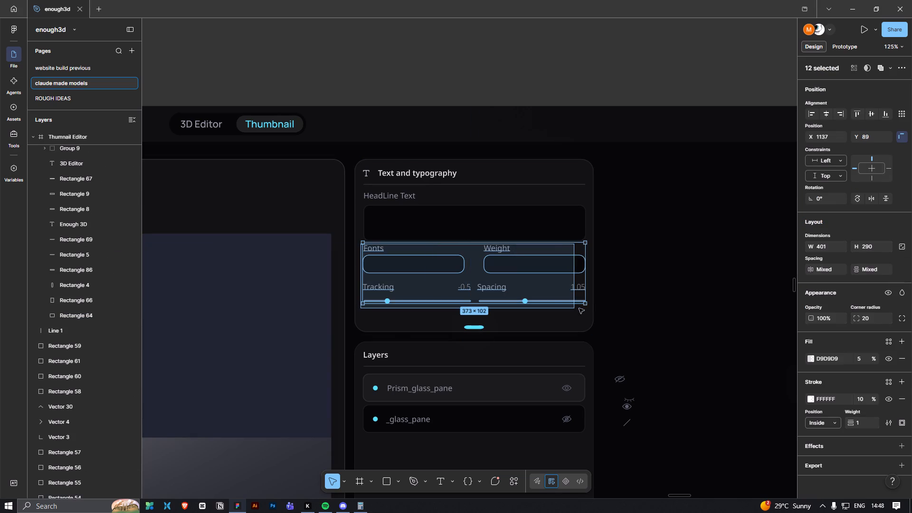
pyautogui.keyDown('ctrl'); pyautogui.moveTo(579, 308); pyautogui.dragTo(587, 308); pyautogui.keyUp('ctrl')
pyautogui.moveTo(532, 290); pyautogui.dragTo(532, 297)
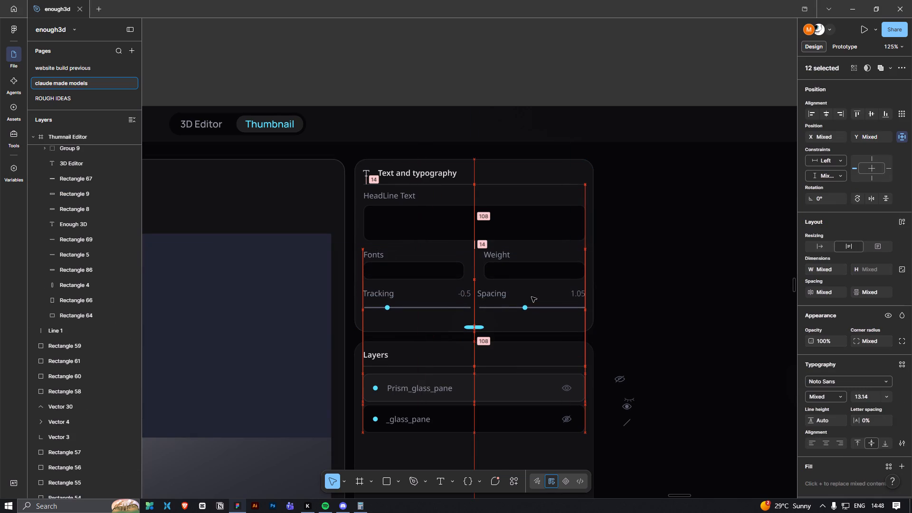
pyautogui.moveTo(532, 297); pyautogui.dragTo(536, 299)
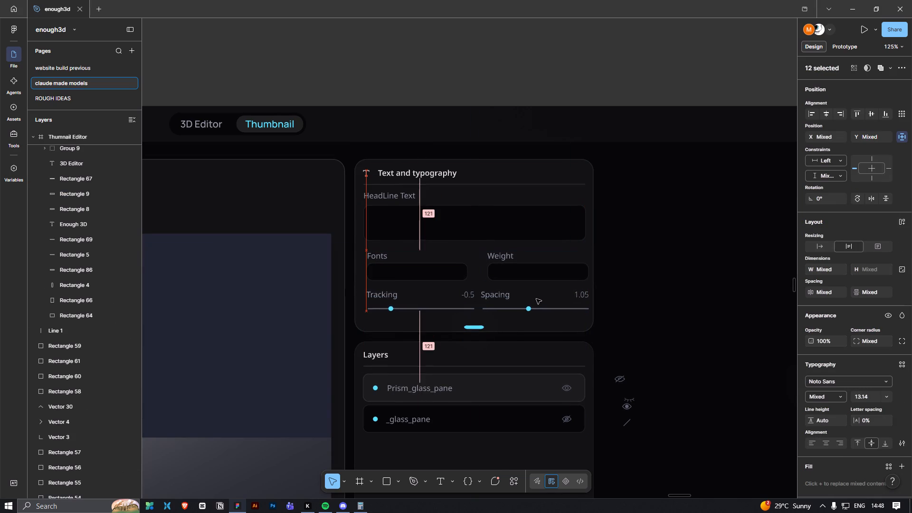
pyautogui.moveTo(536, 299); pyautogui.dragTo(531, 297)
pyautogui.click(530, 69)
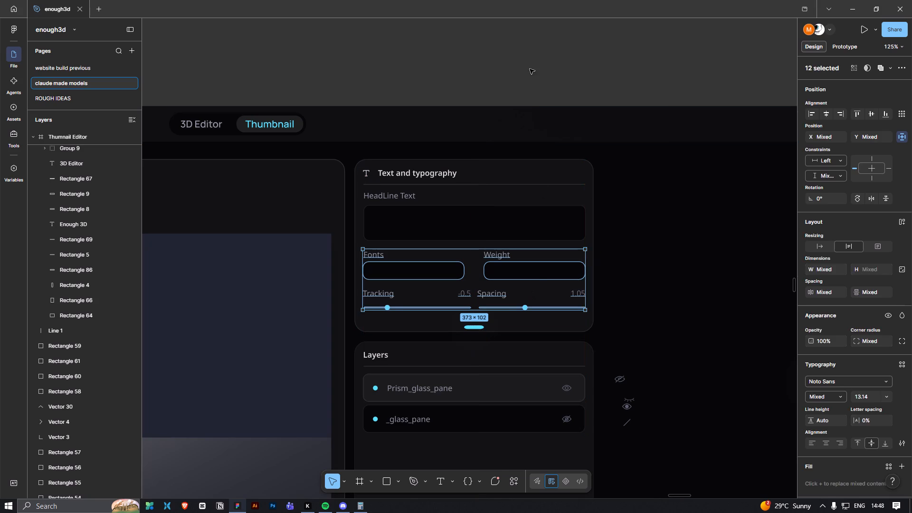
# Trim the Fonts box from its left edge so it lines up with the headline text box above.
pyautogui.keyDown('ctrl'); pyautogui.scroll(5, 420, 299); pyautogui.keyUp('ctrl')
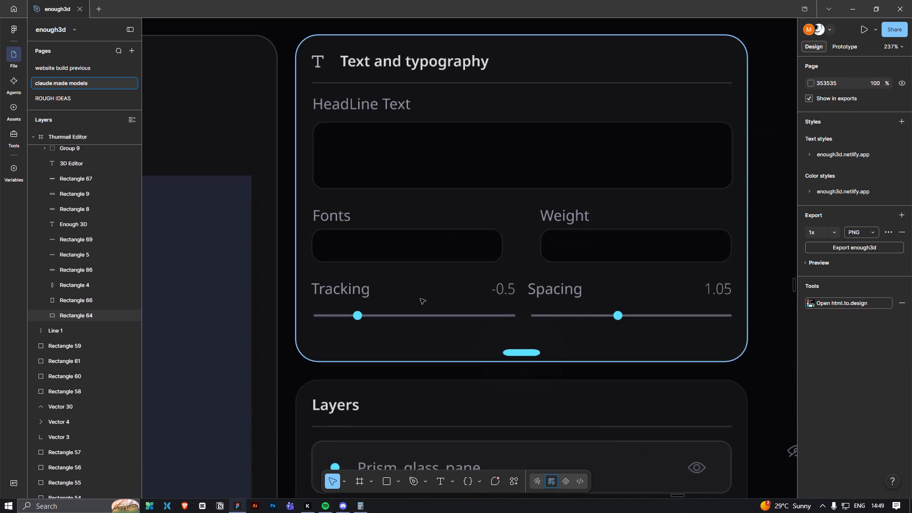
pyautogui.click(402, 247)
pyautogui.moveTo(310, 248); pyautogui.dragTo(312, 248)
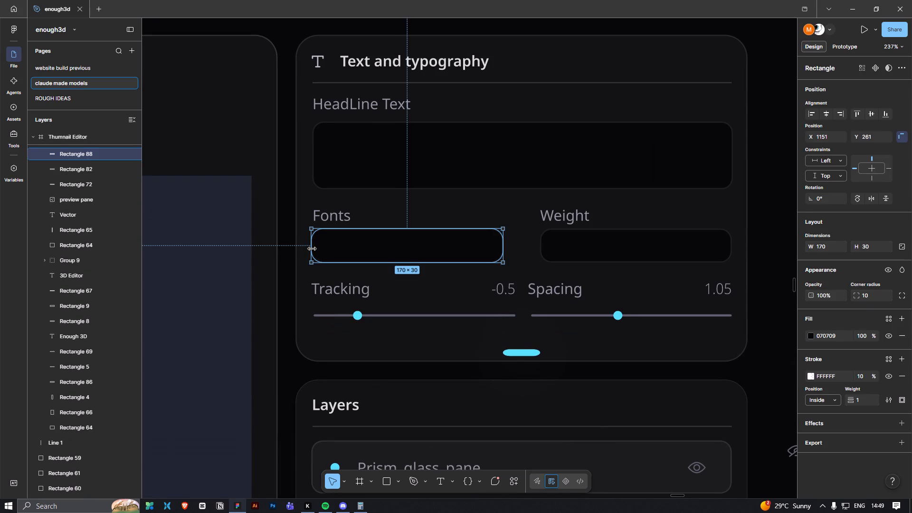
pyautogui.moveTo(312, 248); pyautogui.dragTo(313, 250)
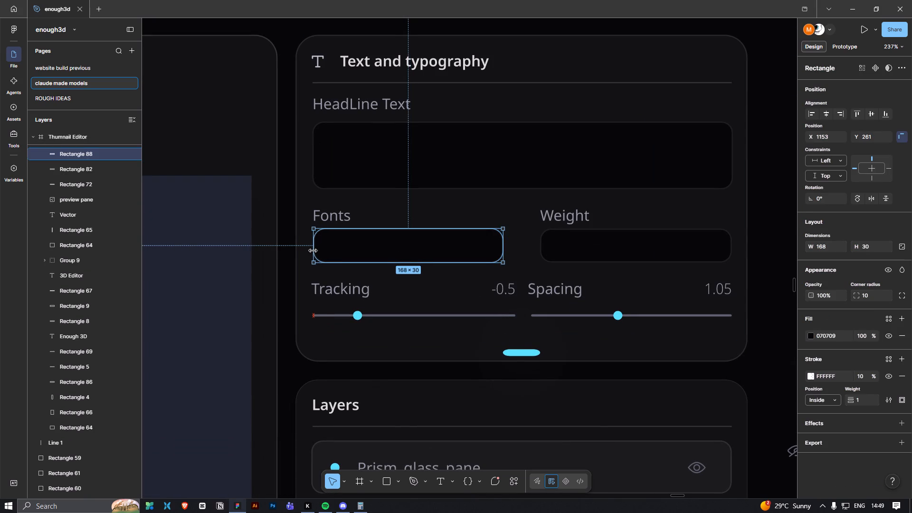
pyautogui.moveTo(313, 250); pyautogui.dragTo(314, 251)
pyautogui.moveTo(314, 251); pyautogui.dragTo(312, 254)
pyautogui.click(357, 201)
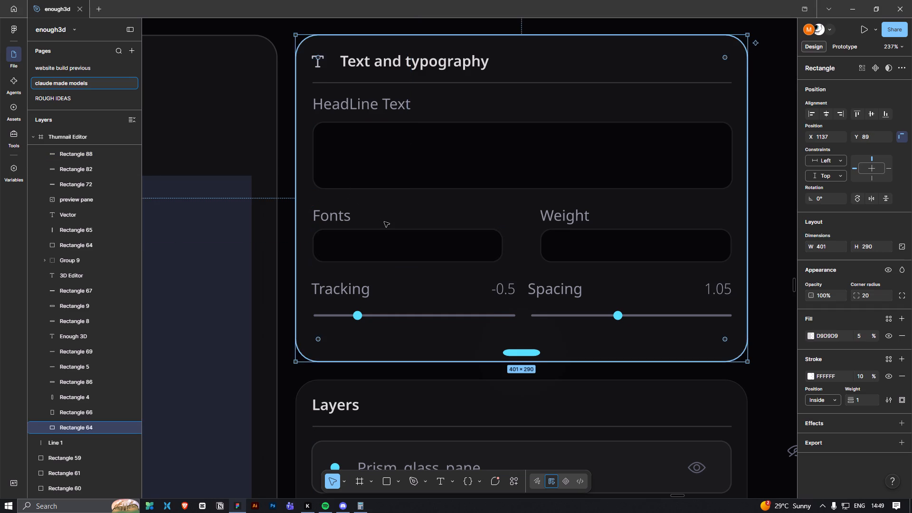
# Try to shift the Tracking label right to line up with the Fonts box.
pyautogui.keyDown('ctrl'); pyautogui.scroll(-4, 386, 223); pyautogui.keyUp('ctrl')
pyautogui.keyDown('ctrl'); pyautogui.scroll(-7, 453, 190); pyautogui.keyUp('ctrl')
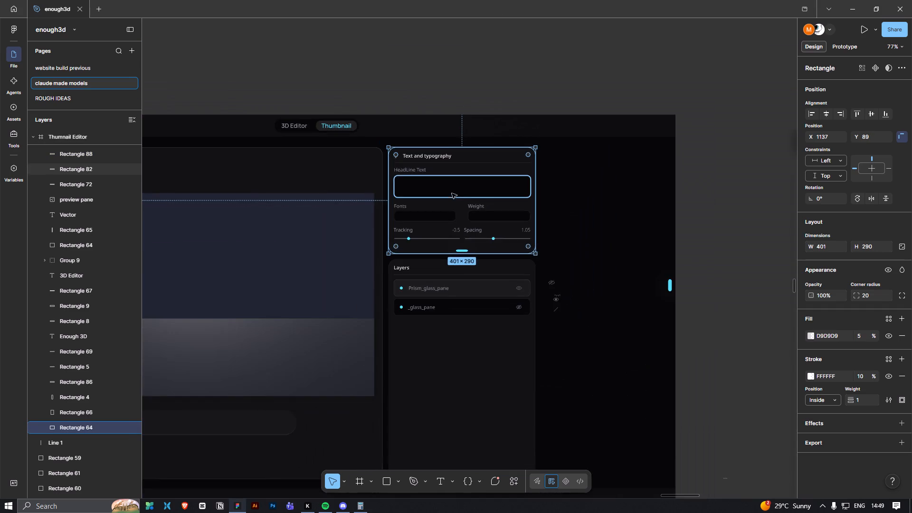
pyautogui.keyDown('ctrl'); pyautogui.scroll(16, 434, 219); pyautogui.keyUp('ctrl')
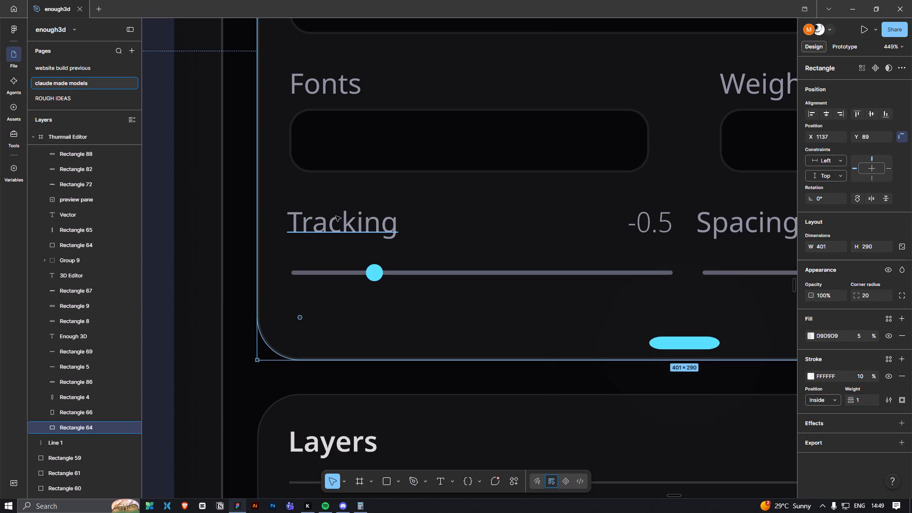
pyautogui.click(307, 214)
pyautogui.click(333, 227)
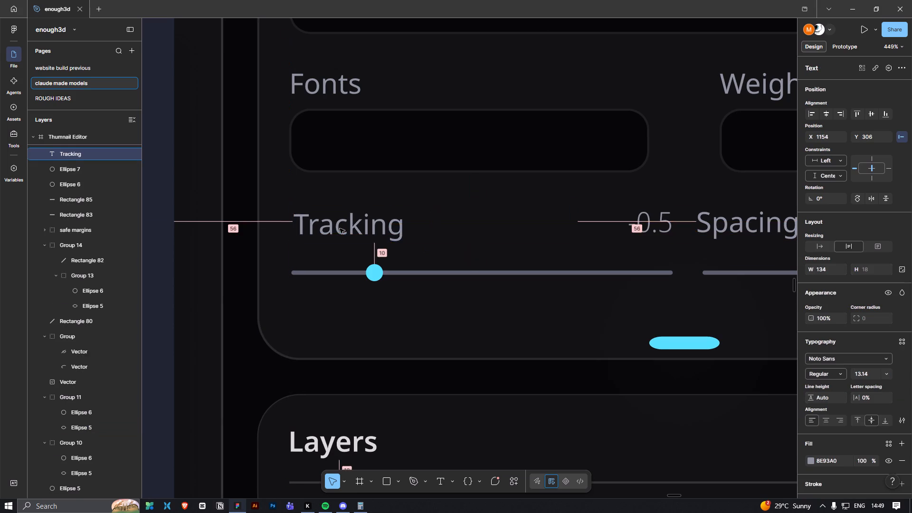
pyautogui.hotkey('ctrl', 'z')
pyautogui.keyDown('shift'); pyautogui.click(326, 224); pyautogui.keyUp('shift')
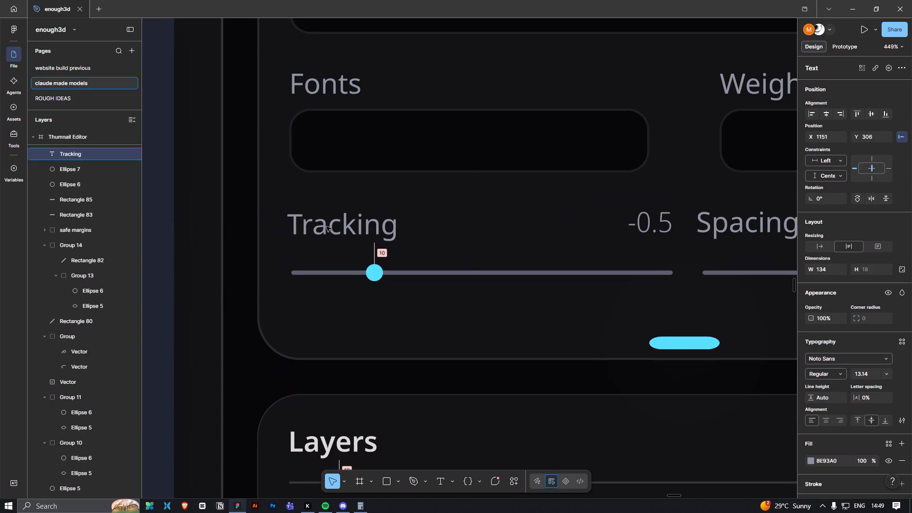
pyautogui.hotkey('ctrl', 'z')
# Nudge the Tracking label right so its left edge lines up with the Fonts label.
pyautogui.keyDown('ctrl'); pyautogui.scroll(4, 380, 230); pyautogui.keyUp('ctrl')
pyautogui.keyDown('shift'); pyautogui.moveTo(329, 220); pyautogui.dragTo(334, 217); pyautogui.keyUp('shift')
pyautogui.click(328, 277)
# Compare the panel's field widths and slider spacing with the Headline & Typography panel in the Html → Body reference frame.
pyautogui.keyDown('ctrl'); pyautogui.scroll(-9, 328, 278); pyautogui.keyUp('ctrl')
pyautogui.press('space')
pyautogui.press('space')
pyautogui.press('space')
pyautogui.moveTo(466, 326); pyautogui.dragTo(383, 326)
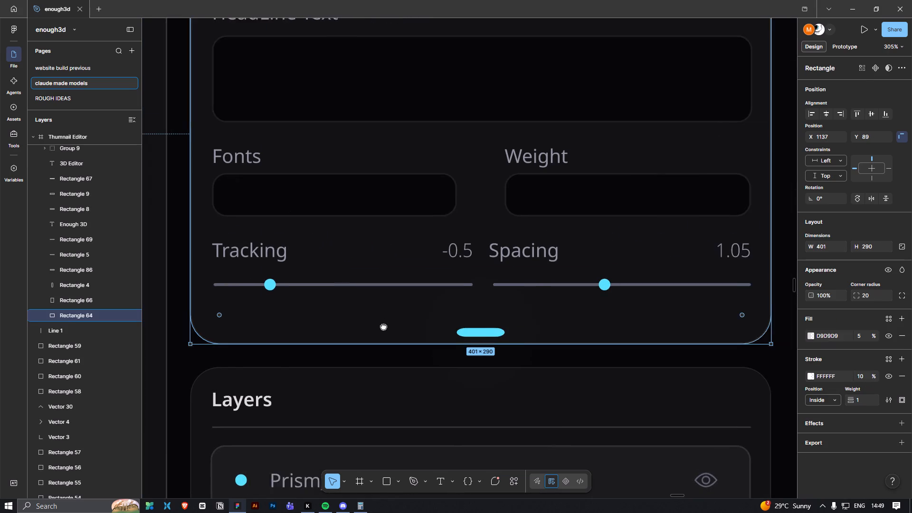
pyautogui.moveTo(383, 326); pyautogui.dragTo(383, 327)
pyautogui.keyDown('ctrl'); pyautogui.scroll(-4, 382, 328); pyautogui.keyUp('ctrl')
pyautogui.keyDown('ctrl'); pyautogui.scroll(9, 450, 310); pyautogui.keyUp('ctrl')
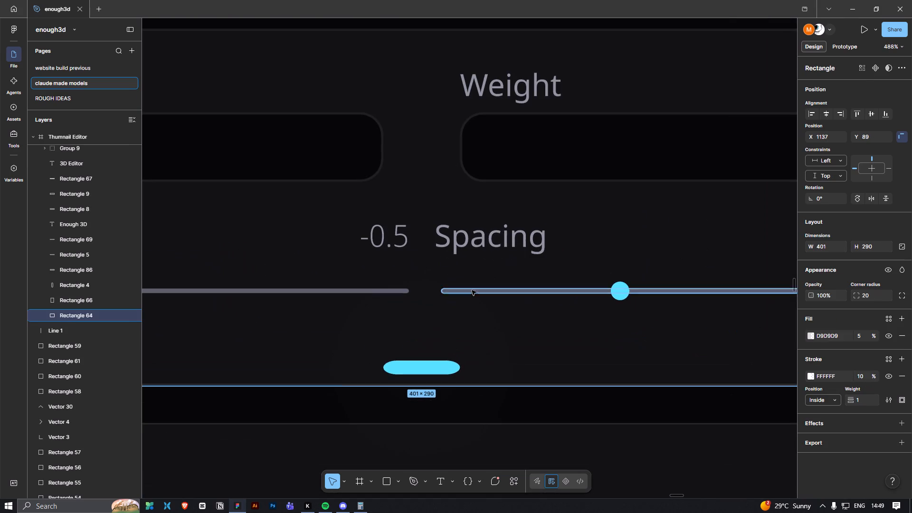
pyautogui.press('space')
pyautogui.press('space')
pyautogui.press('space')
pyautogui.press('space')
pyautogui.moveTo(482, 283); pyautogui.dragTo(450, 305)
pyautogui.keyDown('ctrl'); pyautogui.scroll(-8, 441, 312); pyautogui.keyUp('ctrl')
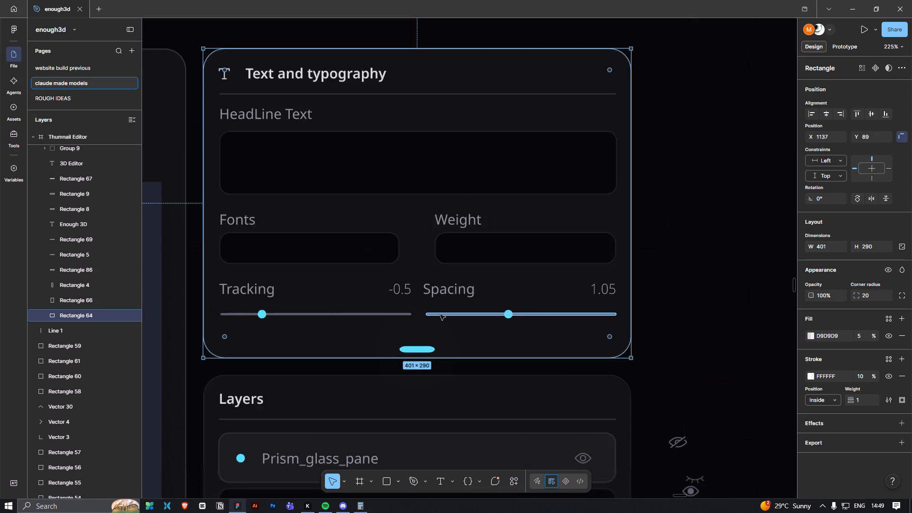
pyautogui.keyDown('ctrl'); pyautogui.scroll(-6, 439, 316); pyautogui.keyUp('ctrl')
pyautogui.press('space')
pyautogui.moveTo(630, 339); pyautogui.dragTo(394, 332)
pyautogui.keyDown('ctrl'); pyautogui.scroll(-5, 374, 333); pyautogui.keyUp('ctrl')
pyautogui.press('space')
pyautogui.press('space')
pyautogui.press('space')
pyautogui.press('space')
pyautogui.press('space')
pyautogui.press('space')
pyautogui.press('space')
pyautogui.press('space')
pyautogui.press('space')
pyautogui.moveTo(681, 354); pyautogui.dragTo(213, 322)
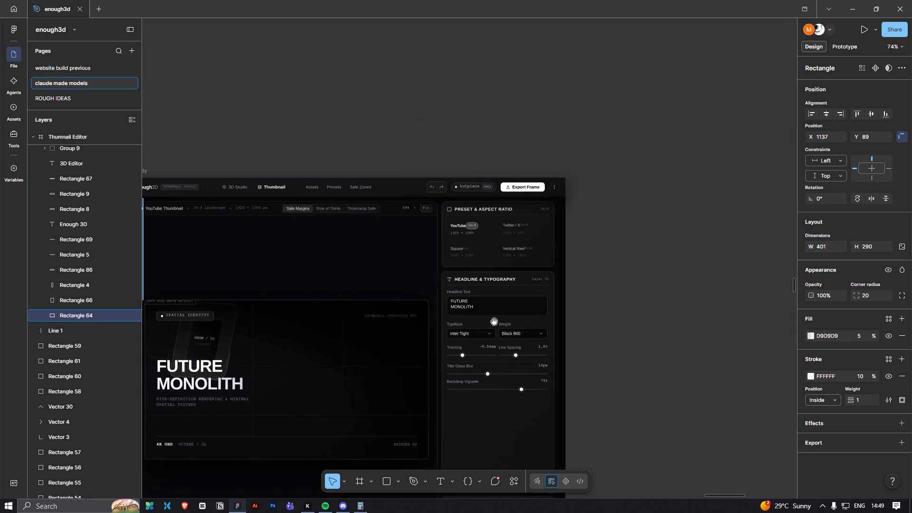
pyautogui.keyDown('ctrl'); pyautogui.scroll(4, 560, 390); pyautogui.keyUp('ctrl')
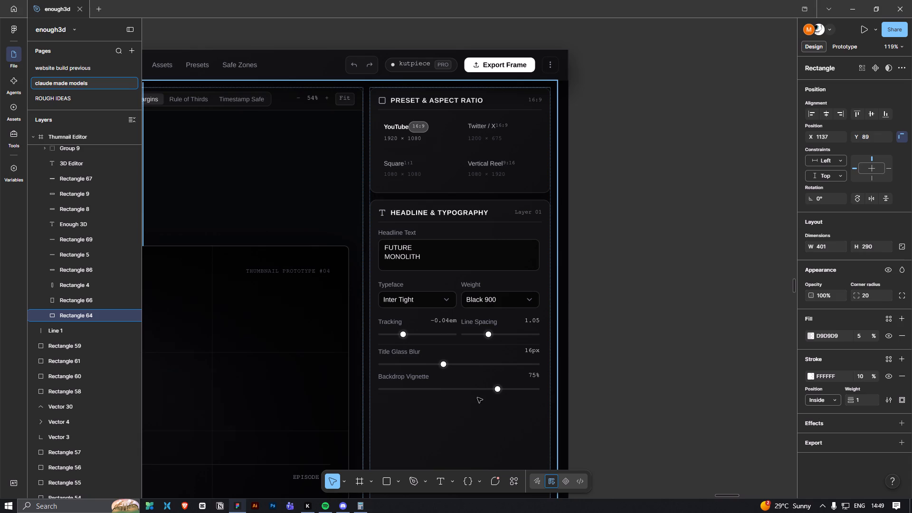
# Widen the Weight box leftwards to about 174, keeping its right edge in place.
pyautogui.press('space')
pyautogui.press('space')
pyautogui.press('space')
pyautogui.press('space')
pyautogui.press('space')
pyautogui.press('space')
pyautogui.press('space')
pyautogui.press('space')
pyautogui.press('space')
pyautogui.press('space')
pyautogui.press('space')
pyautogui.press('space')
pyautogui.press('space')
pyautogui.press('space')
pyautogui.press('space')
pyautogui.press('space')
pyautogui.press('space')
pyautogui.press('space')
pyautogui.press('space')
pyautogui.press('space')
pyautogui.moveTo(179, 347); pyautogui.dragTo(512, 388)
pyautogui.moveTo(214, 356); pyautogui.dragTo(595, 396)
pyautogui.moveTo(307, 361); pyautogui.dragTo(612, 362)
pyautogui.keyDown('ctrl'); pyautogui.scroll(6, 350, 329); pyautogui.keyUp('ctrl')
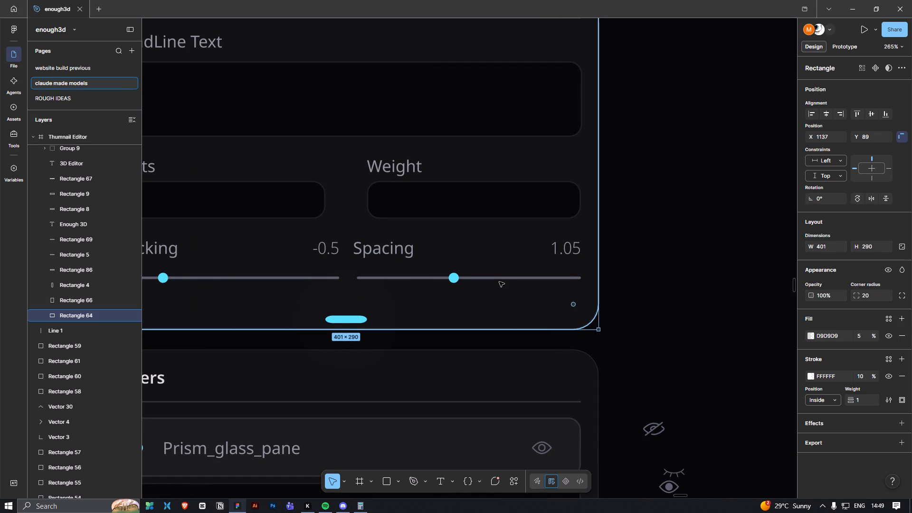
pyautogui.click(401, 204)
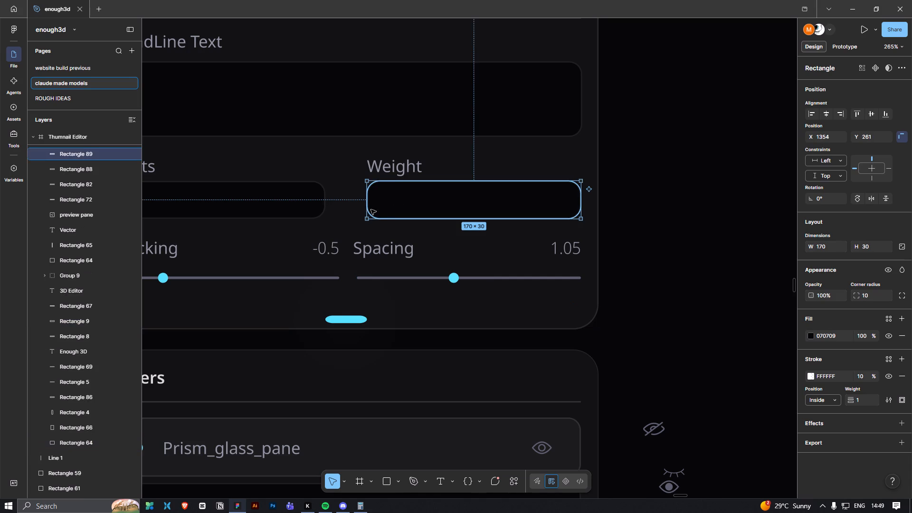
pyautogui.keyDown('ctrl'); pyautogui.scroll(4, 372, 211); pyautogui.keyUp('ctrl')
pyautogui.moveTo(362, 191); pyautogui.dragTo(354, 193)
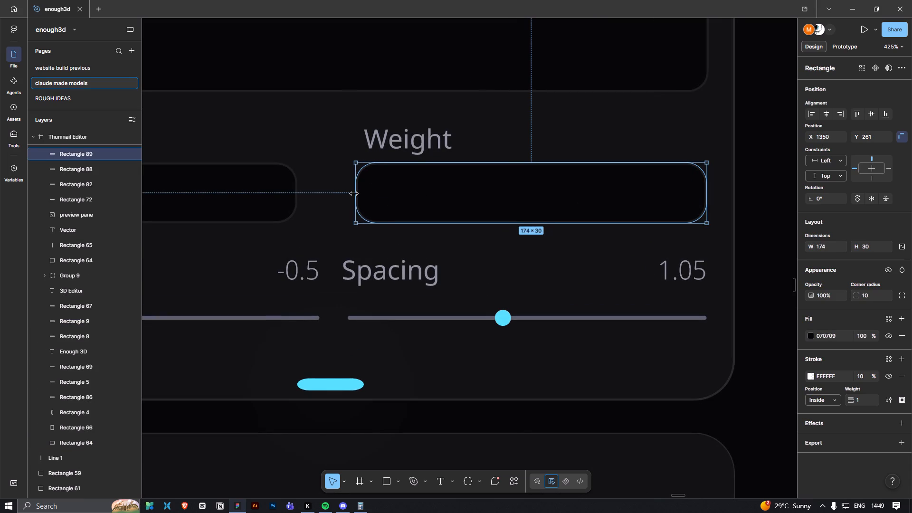
# Widen the Weight and Fonts boxes toward each other so their inner edges line up with the slider tracks below.
pyautogui.moveTo(354, 193); pyautogui.dragTo(349, 195)
pyautogui.click(253, 194)
pyautogui.moveTo(297, 196); pyautogui.dragTo(305, 196)
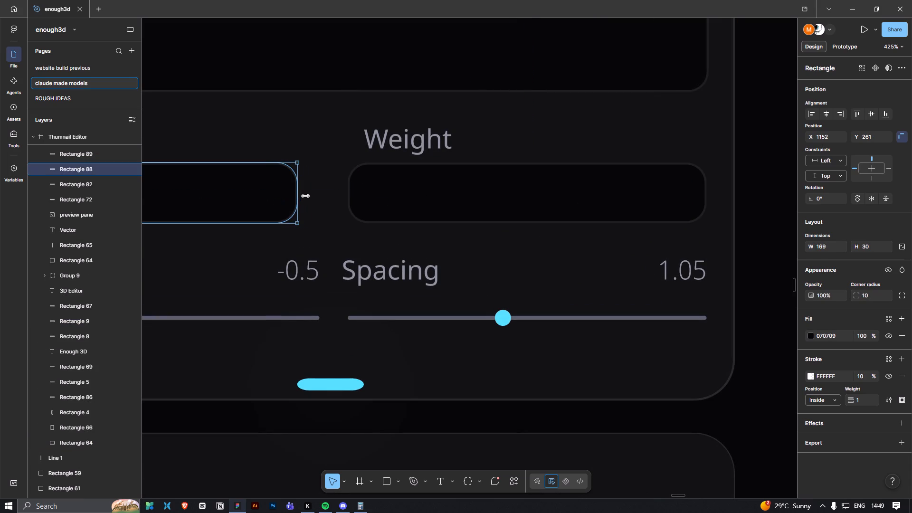
pyautogui.moveTo(305, 196); pyautogui.dragTo(321, 200)
pyautogui.click(360, 220)
pyautogui.keyDown('ctrl'); pyautogui.click(359, 230); pyautogui.keyUp('ctrl')
pyautogui.keyDown('ctrl'); pyautogui.scroll(-5, 365, 241); pyautogui.keyUp('ctrl')
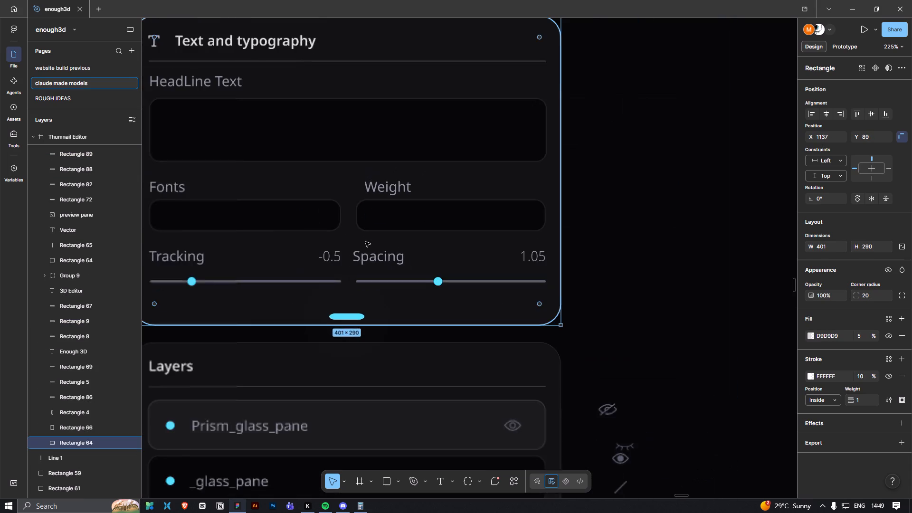
pyautogui.keyDown('ctrl'); pyautogui.scroll(-4, 365, 242); pyautogui.keyUp('ctrl')
pyautogui.keyDown('ctrl'); pyautogui.click(621, 245); pyautogui.keyUp('ctrl')
# Move the Spacing label right so its left edge lines up with the Weight box and its slider track.
pyautogui.keyDown('ctrl'); pyautogui.scroll(4, 436, 259); pyautogui.keyUp('ctrl')
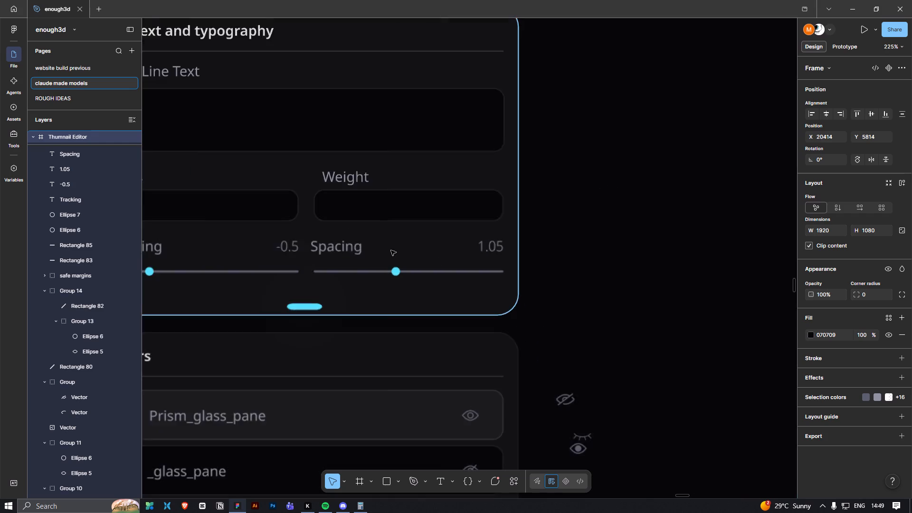
pyautogui.keyDown('ctrl'); pyautogui.scroll(5, 391, 250); pyautogui.keyUp('ctrl')
pyautogui.keyDown('ctrl'); pyautogui.click(327, 244); pyautogui.keyUp('ctrl')
pyautogui.keyDown('shift'); pyautogui.moveTo(310, 247); pyautogui.dragTo(315, 247); pyautogui.keyUp('shift')
pyautogui.click(411, 255)
pyautogui.click(650, 273)
pyautogui.keyDown('ctrl'); pyautogui.click(569, 253); pyautogui.keyUp('ctrl')
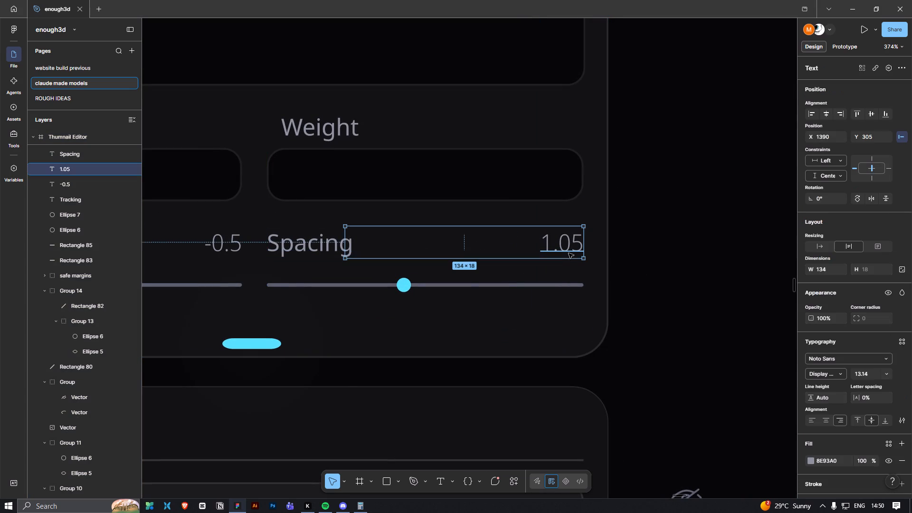
pyautogui.keyDown('shift'); pyautogui.click(569, 253); pyautogui.keyUp('shift')
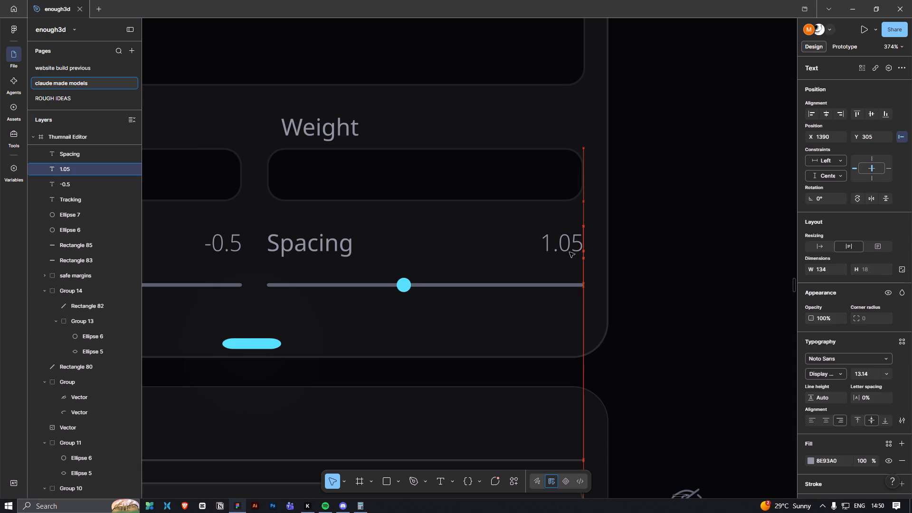
pyautogui.click(687, 274)
# Examine the Text and typography panel's alignment and the room it shares with the Layers panel in the Thumbnail editor frame.
pyautogui.keyDown('ctrl'); pyautogui.scroll(-5, 670, 295); pyautogui.keyUp('ctrl')
pyautogui.press('space')
pyautogui.keyDown('ctrl'); pyautogui.scroll(-4, 629, 346); pyautogui.keyUp('ctrl')
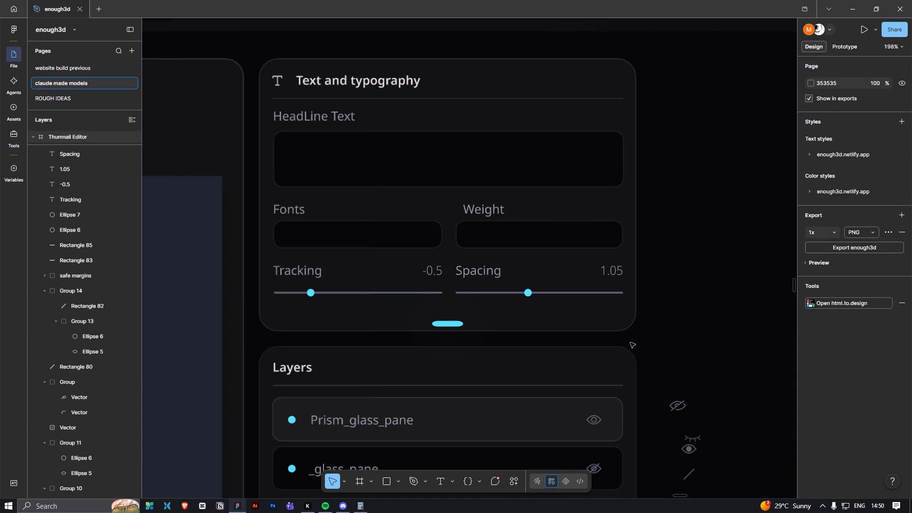
pyautogui.keyDown('ctrl'); pyautogui.scroll(-5, 681, 315); pyautogui.keyUp('ctrl')
pyautogui.press('space')
pyautogui.moveTo(683, 311); pyautogui.dragTo(695, 300)
pyautogui.keyDown('ctrl'); pyautogui.scroll(-5, 674, 302); pyautogui.keyUp('ctrl')
pyautogui.scroll(-4, 671, 275)
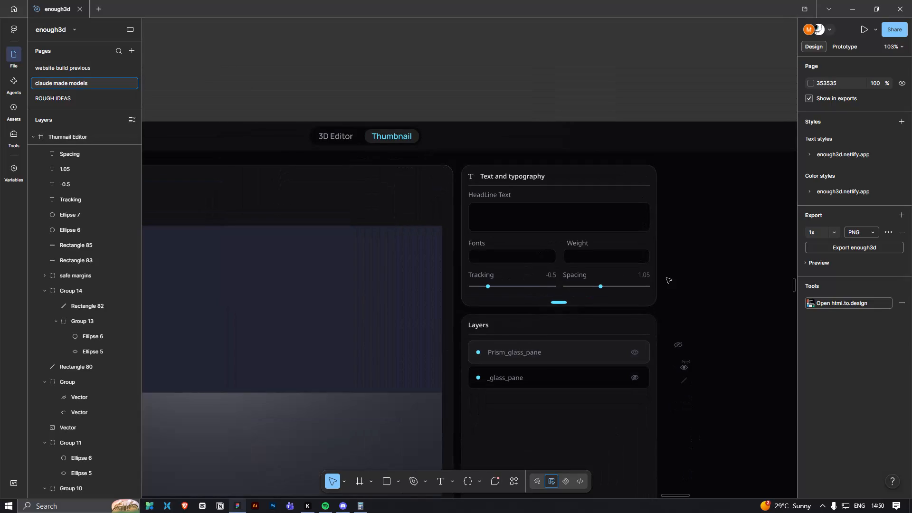
pyautogui.press('space')
pyautogui.press('space')
pyautogui.moveTo(541, 114); pyautogui.dragTo(476, 97)
pyautogui.keyDown('ctrl'); pyautogui.scroll(-8, 526, 156); pyautogui.keyUp('ctrl')
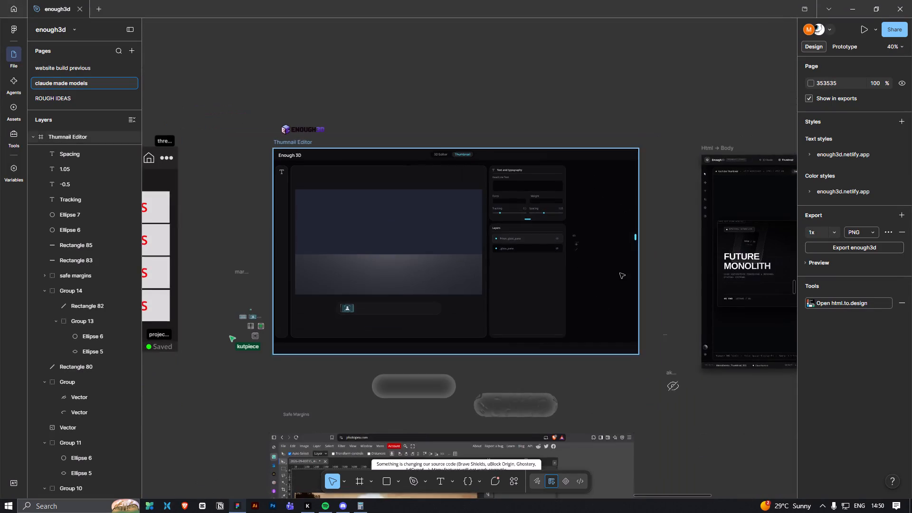
pyautogui.keyDown('ctrl'); pyautogui.scroll(5, 620, 273); pyautogui.keyUp('ctrl')
pyautogui.press('space')
pyautogui.press('space')
pyautogui.press('space')
pyautogui.press('space')
pyautogui.moveTo(552, 259); pyautogui.dragTo(620, 314)
pyautogui.keyDown('ctrl'); pyautogui.scroll(5, 550, 258); pyautogui.keyUp('ctrl')
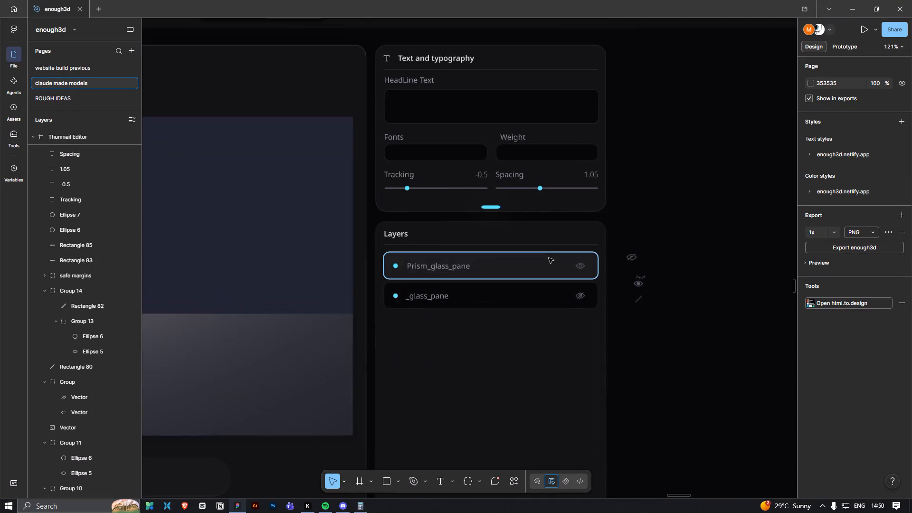
pyautogui.keyDown('ctrl'); pyautogui.scroll(4, 549, 258); pyautogui.keyUp('ctrl')
pyautogui.press('space')
pyautogui.press('space')
pyautogui.moveTo(464, 139); pyautogui.dragTo(446, 296)
pyautogui.keyDown('ctrl'); pyautogui.scroll(5, 437, 310); pyautogui.keyUp('ctrl')
pyautogui.keyDown('ctrl'); pyautogui.scroll(-6, 455, 281); pyautogui.keyUp('ctrl')
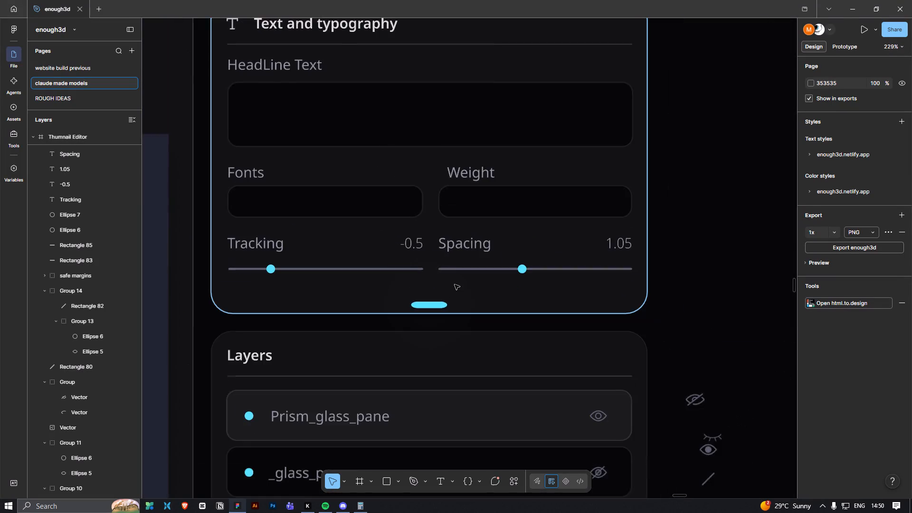
pyautogui.keyDown('ctrl'); pyautogui.scroll(-9, 455, 285); pyautogui.keyUp('ctrl')
pyautogui.press('space')
pyautogui.press('space')
pyautogui.press('space')
pyautogui.press('space')
pyautogui.press('space')
pyautogui.press('space')
pyautogui.press('space')
pyautogui.press('space')
pyautogui.press('space')
pyautogui.press('space')
pyautogui.press('space')
pyautogui.press('space')
pyautogui.press('space')
pyautogui.moveTo(648, 332); pyautogui.dragTo(619, 280)
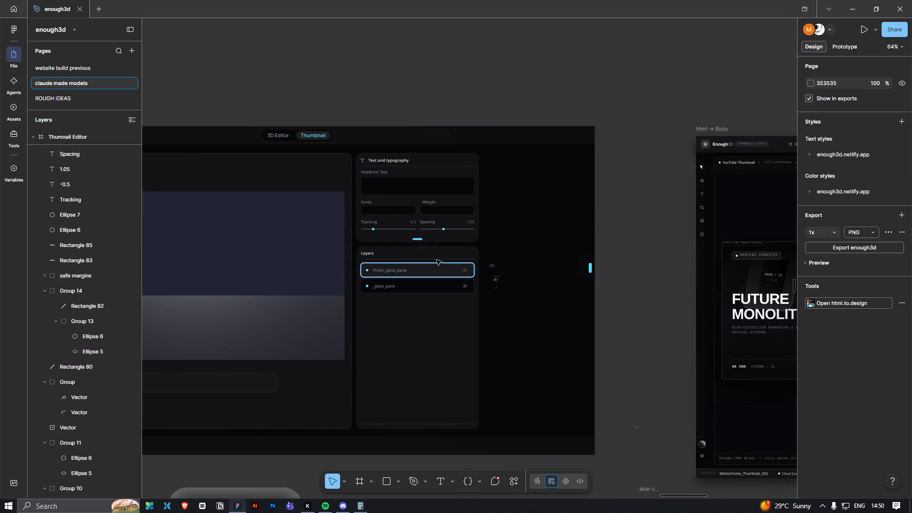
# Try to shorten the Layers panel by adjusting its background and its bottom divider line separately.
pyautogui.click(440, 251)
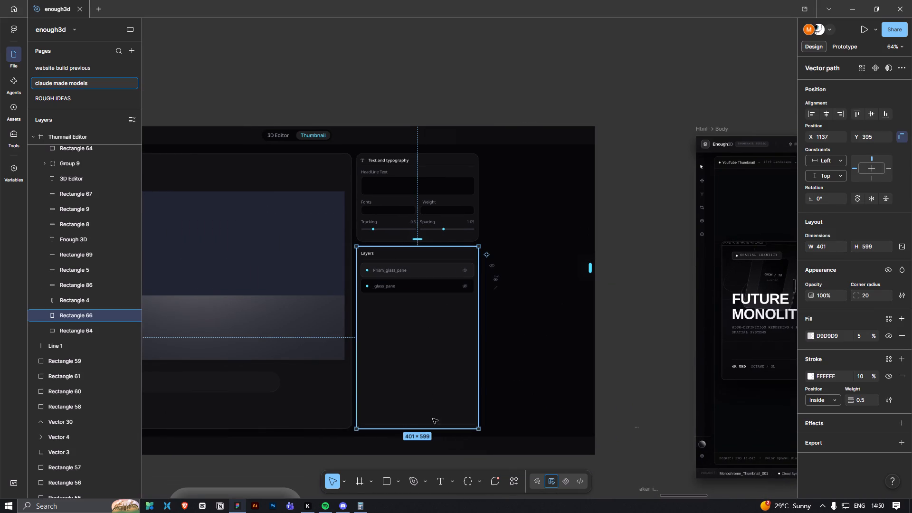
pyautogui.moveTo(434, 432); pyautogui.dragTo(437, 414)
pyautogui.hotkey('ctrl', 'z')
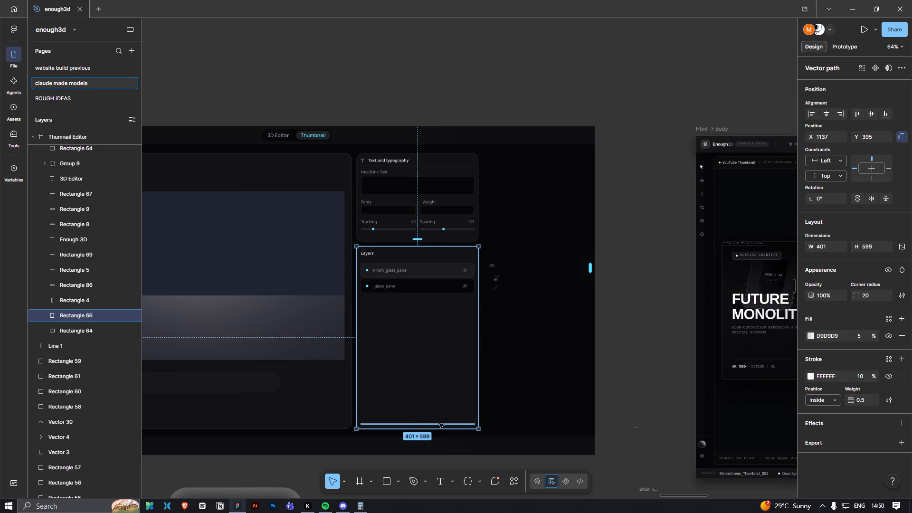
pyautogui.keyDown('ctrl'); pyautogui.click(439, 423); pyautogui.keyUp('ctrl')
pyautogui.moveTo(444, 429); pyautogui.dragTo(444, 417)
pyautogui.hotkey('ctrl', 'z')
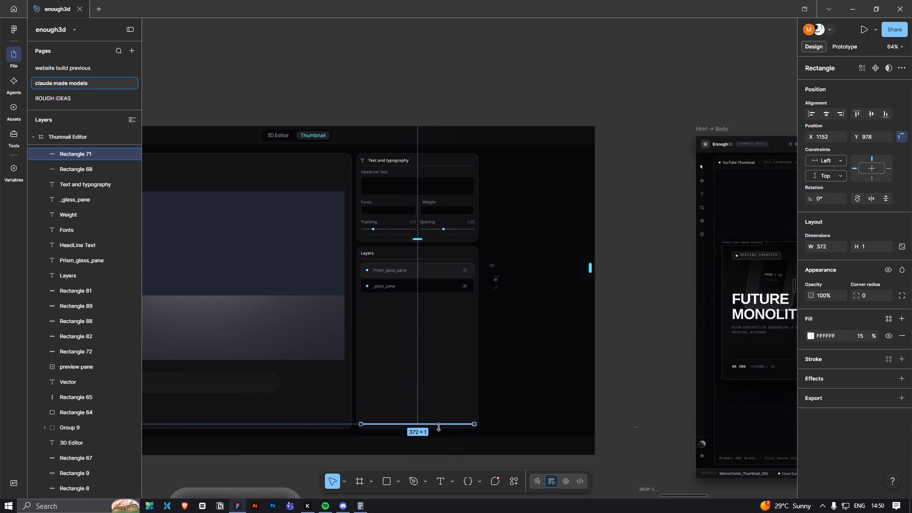
# Shorten the Layers panel's background together with its bottom divider line from below, to a height of 365.
pyautogui.keyDown('ctrl'); pyautogui.click(438, 402); pyautogui.keyUp('ctrl')
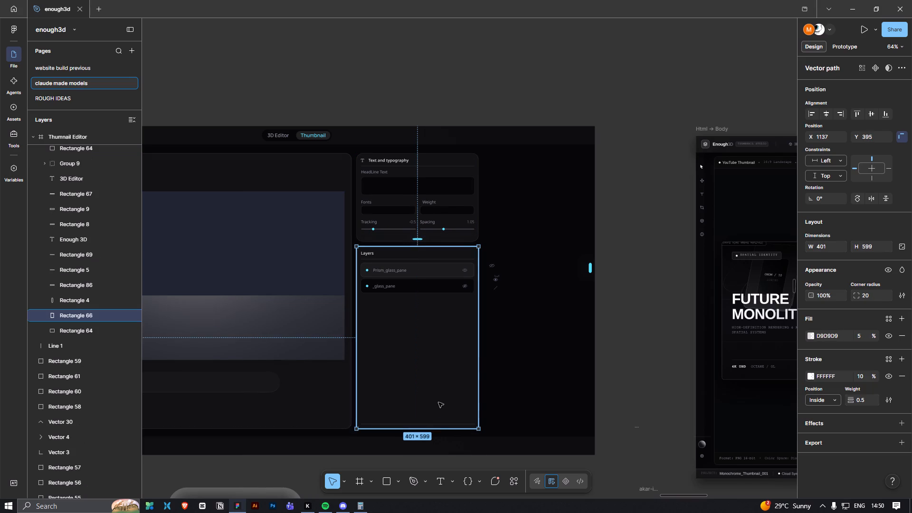
pyautogui.keyDown('ctrl'); pyautogui.keyDown('shift'); pyautogui.click(441, 424); pyautogui.keyUp('shift'); pyautogui.keyUp('ctrl')
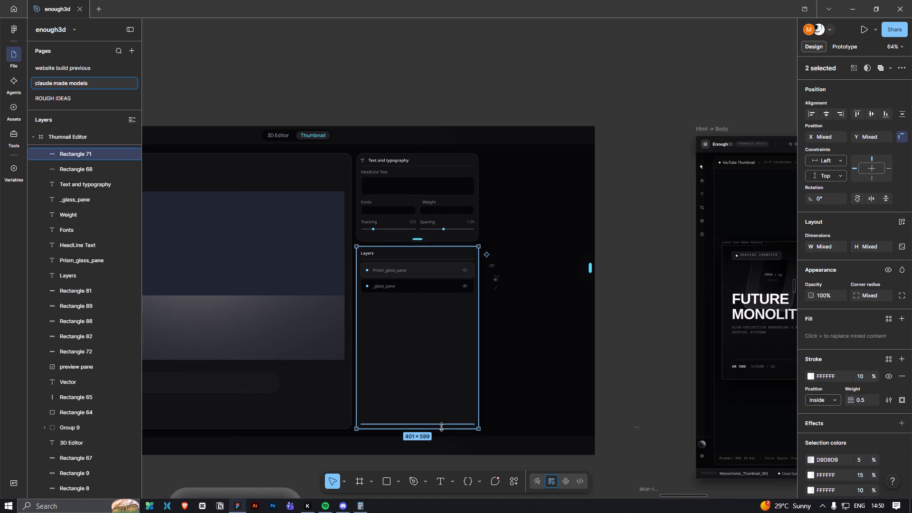
pyautogui.moveTo(441, 427); pyautogui.dragTo(442, 358)
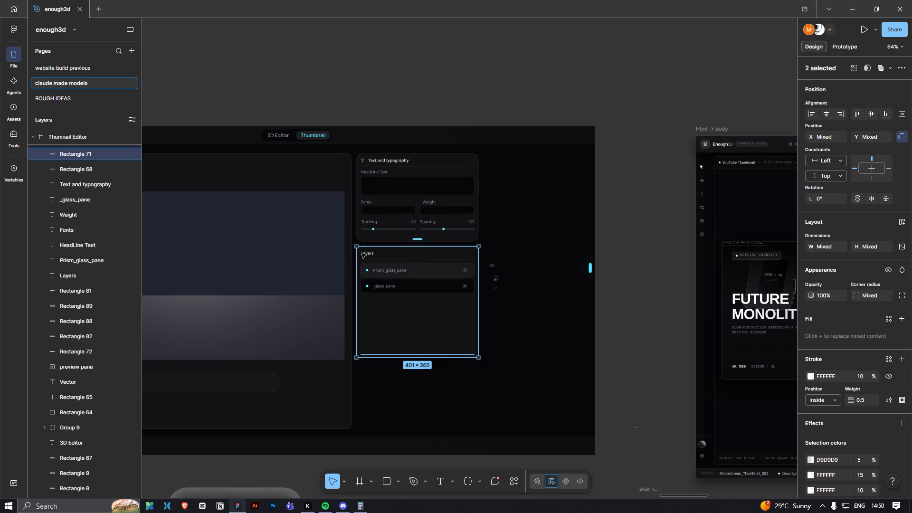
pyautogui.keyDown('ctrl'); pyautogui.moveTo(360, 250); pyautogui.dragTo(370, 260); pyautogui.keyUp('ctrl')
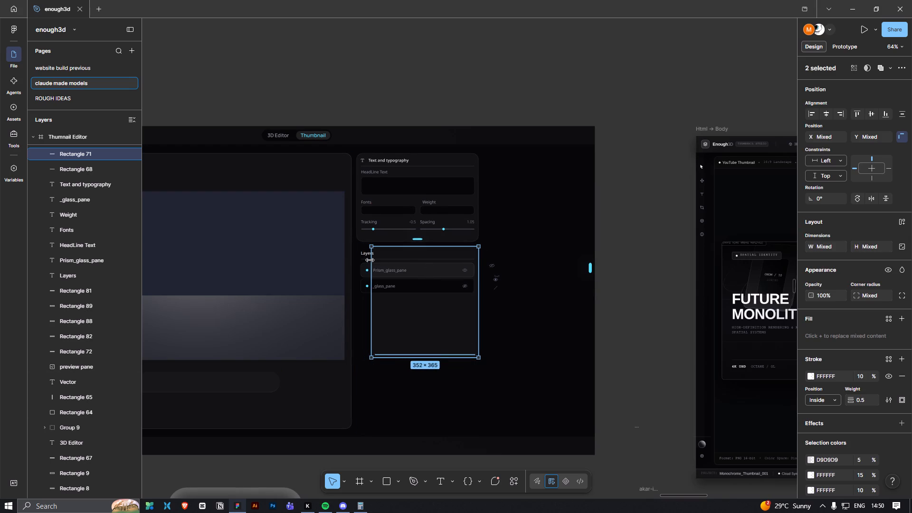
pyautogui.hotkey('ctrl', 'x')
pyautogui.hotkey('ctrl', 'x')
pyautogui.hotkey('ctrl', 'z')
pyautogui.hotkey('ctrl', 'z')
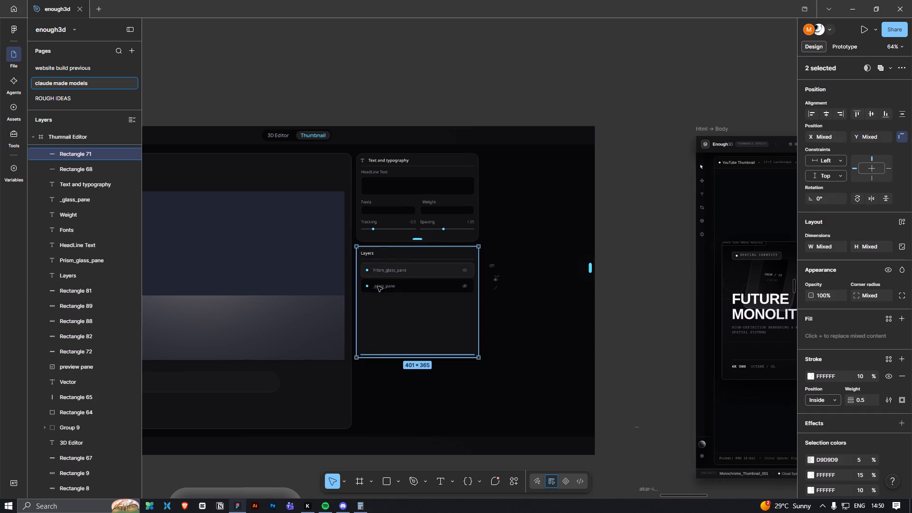
# Move the whole Layers panel with its contents straight down until its bottom edge lines up with the preview panel's bottom.
pyautogui.keyDown('ctrl'); pyautogui.scroll(5, 380, 289); pyautogui.keyUp('ctrl')
pyautogui.keyDown('ctrl'); pyautogui.keyDown('shift'); pyautogui.moveTo(343, 213); pyautogui.dragTo(352, 223); pyautogui.keyUp('shift'); pyautogui.keyUp('ctrl')
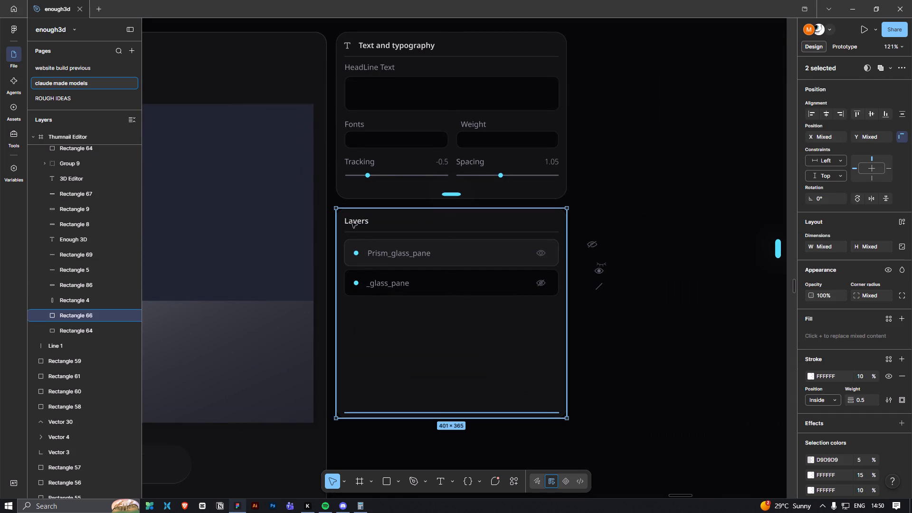
pyautogui.keyDown('ctrl'); pyautogui.keyDown('shift'); pyautogui.moveTo(352, 223); pyautogui.dragTo(566, 314); pyautogui.keyUp('shift'); pyautogui.keyUp('ctrl')
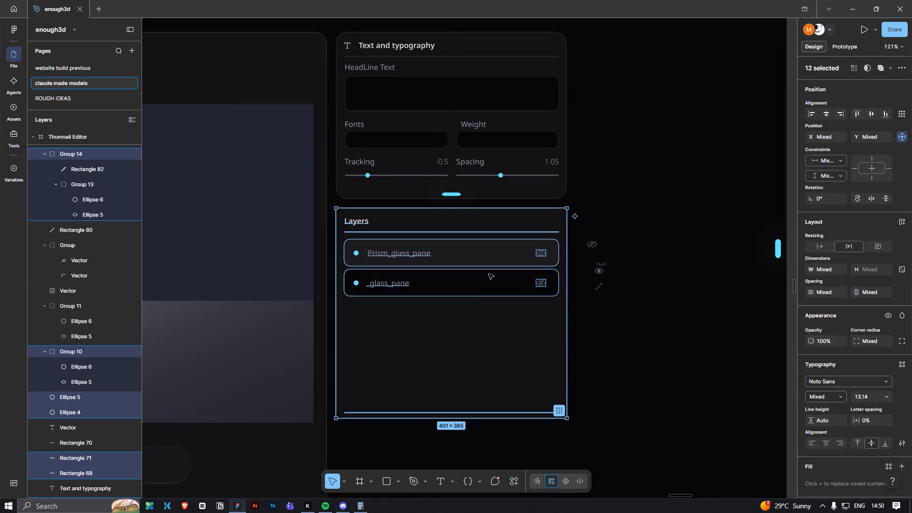
pyautogui.press('space')
pyautogui.press('space')
pyautogui.press('space')
pyautogui.press('space')
pyautogui.press('space')
pyautogui.press('space')
pyautogui.press('space')
pyautogui.moveTo(524, 382); pyautogui.dragTo(519, 276)
pyautogui.moveTo(474, 248); pyautogui.dragTo(473, 288)
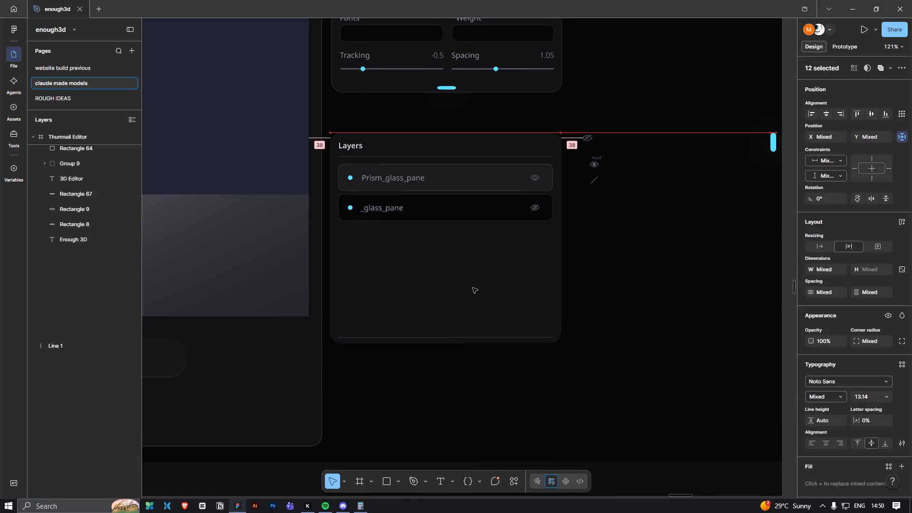
pyautogui.moveTo(473, 288); pyautogui.dragTo(472, 375)
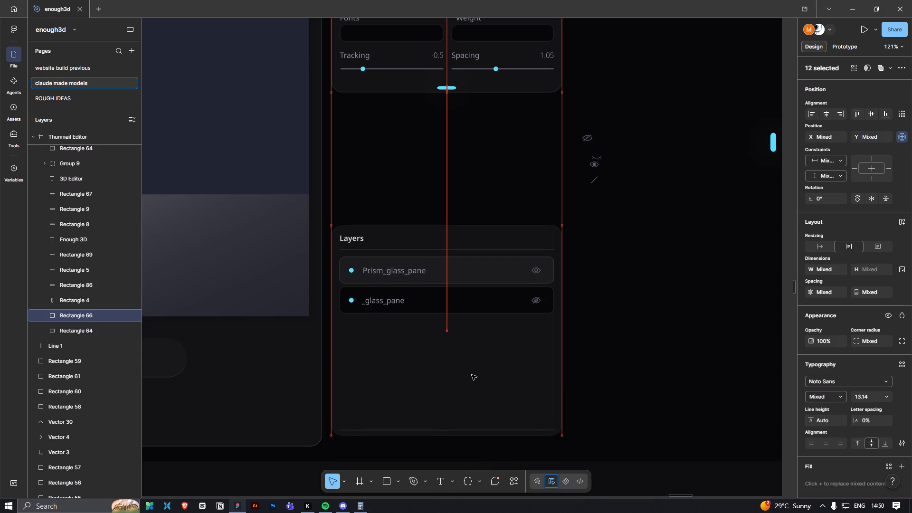
pyautogui.moveTo(472, 375); pyautogui.dragTo(472, 381)
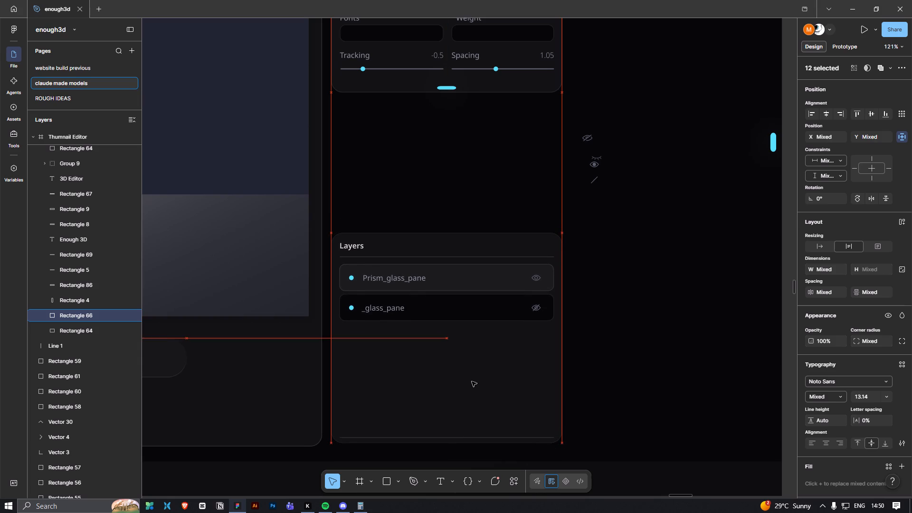
pyautogui.moveTo(472, 381); pyautogui.dragTo(472, 382)
pyautogui.click(644, 380)
# Stretch the Text and typography panel's background and cyan handle bar down together to a height of 530, just above the Layers panel.
pyautogui.keyDown('ctrl'); pyautogui.scroll(-3, 546, 369); pyautogui.keyUp('ctrl')
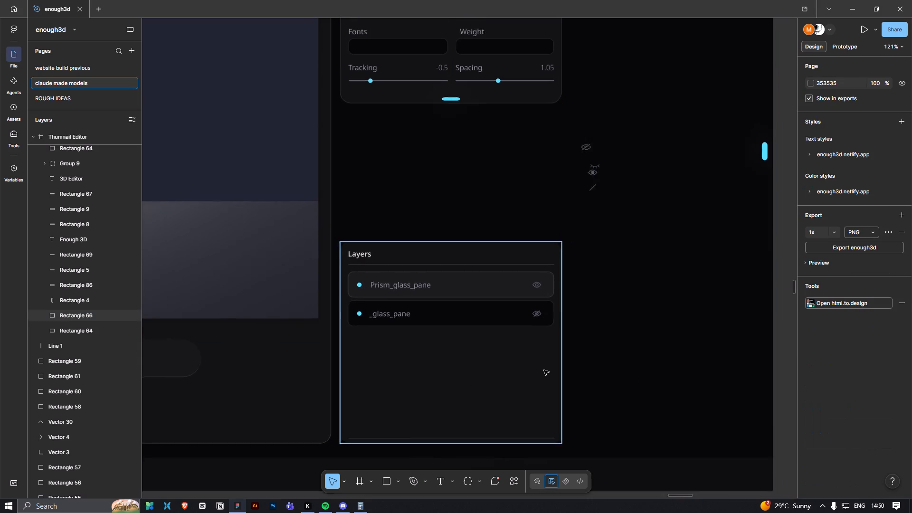
pyautogui.keyDown('ctrl'); pyautogui.scroll(-2, 544, 370); pyautogui.keyUp('ctrl')
pyautogui.click(478, 221)
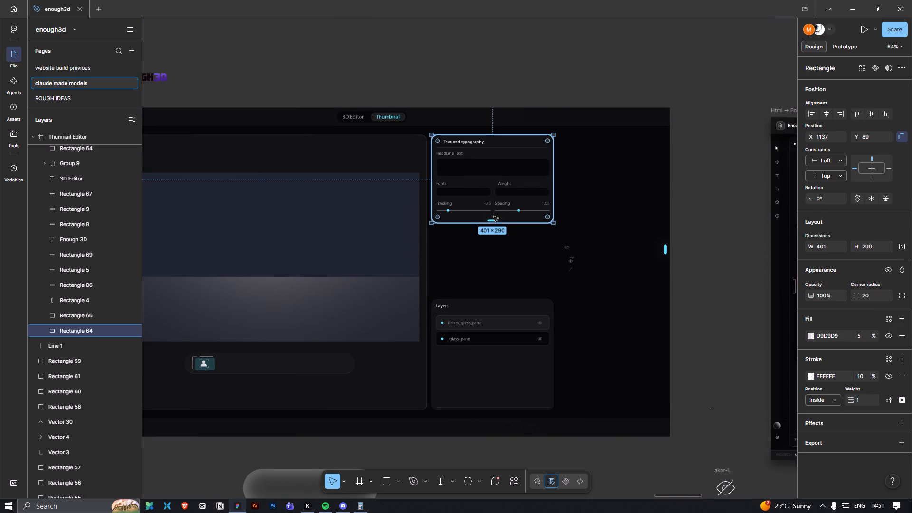
pyautogui.keyDown('ctrl'); pyautogui.click(494, 220); pyautogui.keyUp('ctrl')
pyautogui.keyDown('ctrl'); pyautogui.scroll(3, 495, 233); pyautogui.keyUp('ctrl')
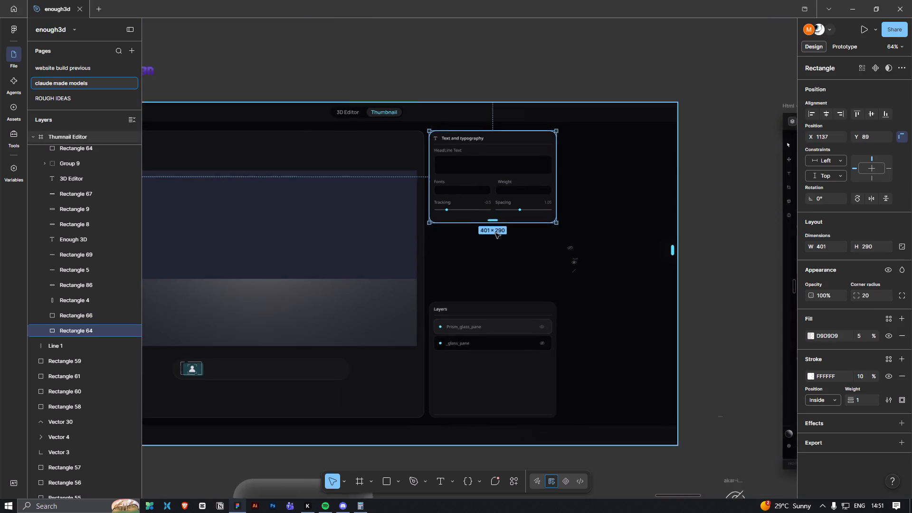
pyautogui.keyDown('ctrl'); pyautogui.scroll(3, 495, 233); pyautogui.keyUp('ctrl')
pyautogui.keyDown('ctrl'); pyautogui.click(497, 209); pyautogui.keyUp('ctrl')
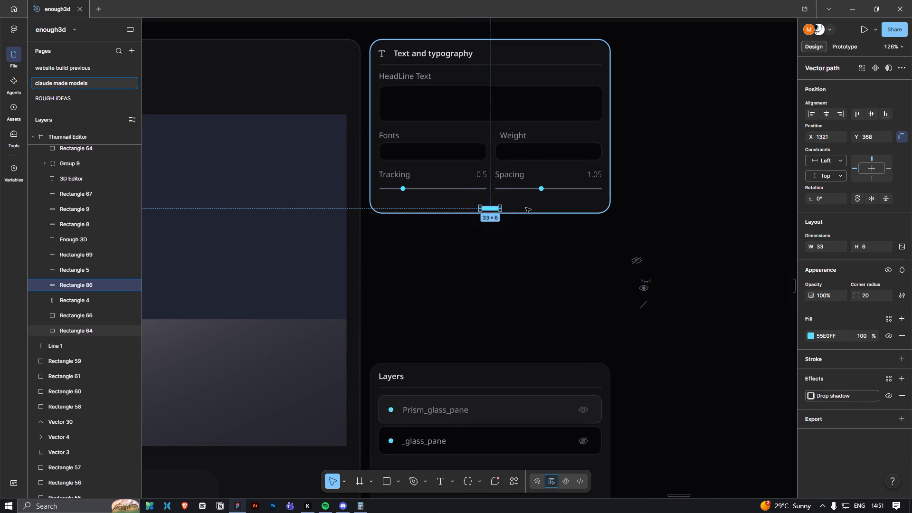
pyautogui.keyDown('ctrl'); pyautogui.keyDown('shift'); pyautogui.click(526, 208); pyautogui.keyUp('shift'); pyautogui.keyUp('ctrl')
pyautogui.moveTo(522, 214); pyautogui.dragTo(519, 361)
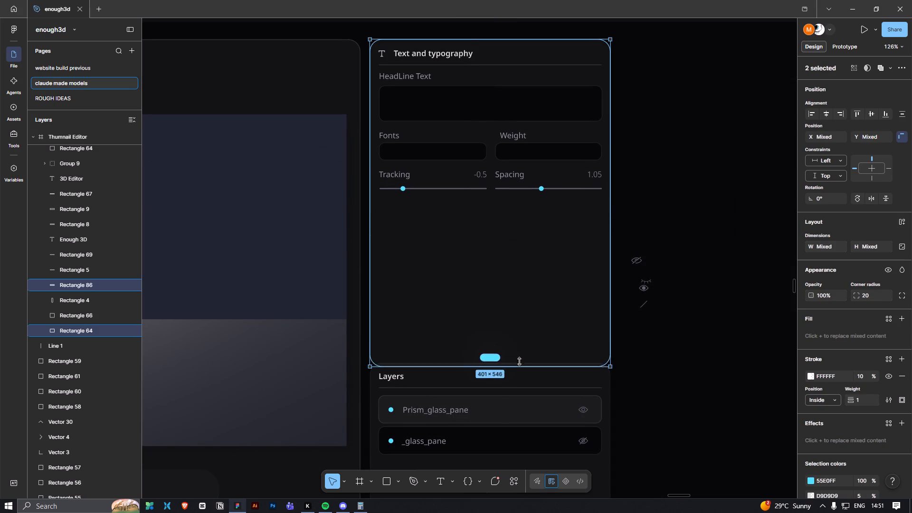
pyautogui.moveTo(519, 361); pyautogui.dragTo(519, 357)
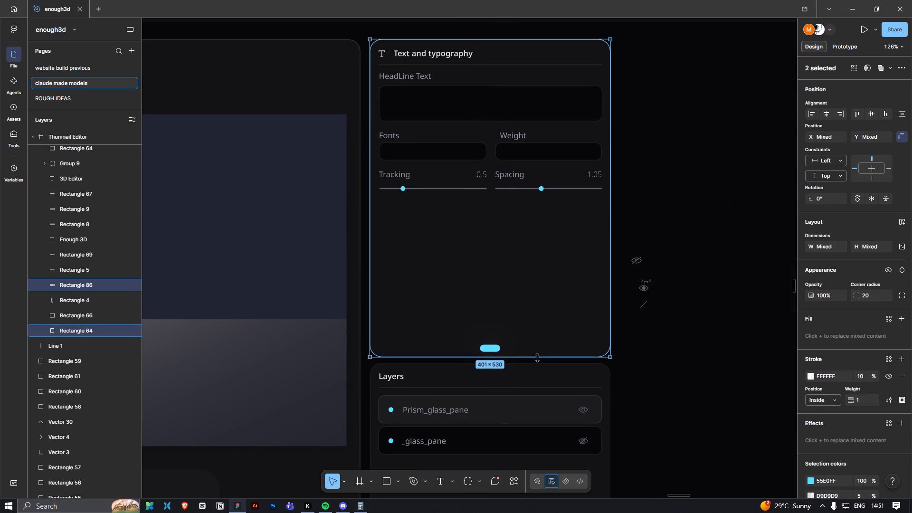
pyautogui.click(703, 396)
# Compare the resized side panels with the Headline & Typography and Layers panels in the Html → Body reference frame.
pyautogui.keyDown('ctrl'); pyautogui.scroll(-5, 703, 398); pyautogui.keyUp('ctrl')
pyautogui.press('space')
pyautogui.press('space')
pyautogui.moveTo(707, 397); pyautogui.dragTo(353, 335)
pyautogui.keyDown('ctrl'); pyautogui.scroll(-4, 553, 342); pyautogui.keyUp('ctrl')
pyautogui.press('space')
pyautogui.press('space')
pyautogui.press('space')
pyautogui.press('space')
pyautogui.press('space')
pyautogui.press('space')
pyautogui.press('space')
pyautogui.press('space')
pyautogui.press('space')
pyautogui.press('space')
pyautogui.press('space')
pyautogui.press('space')
pyautogui.press('space')
pyautogui.press('space')
pyautogui.press('space')
pyautogui.press('space')
pyautogui.press('space')
pyautogui.press('space')
pyautogui.press('space')
pyautogui.press('space')
pyautogui.moveTo(619, 349); pyautogui.dragTo(458, 352)
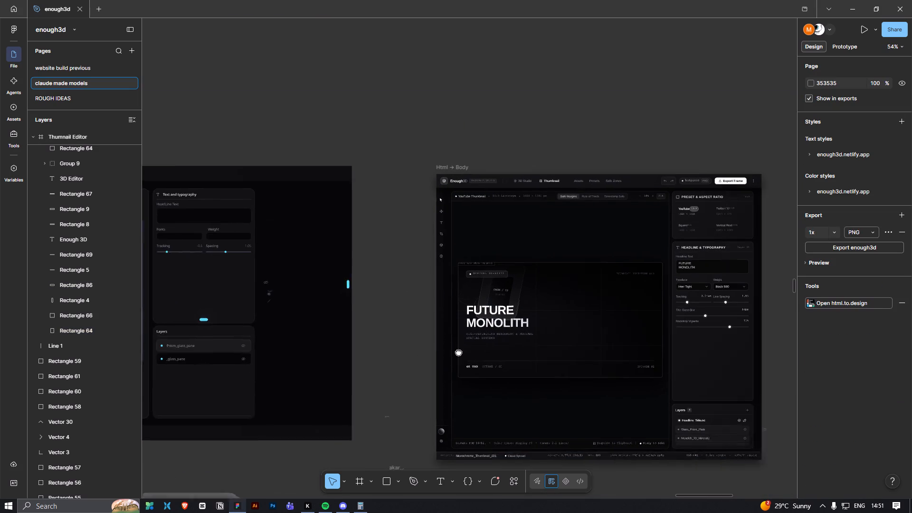
pyautogui.moveTo(458, 352); pyautogui.dragTo(676, 356)
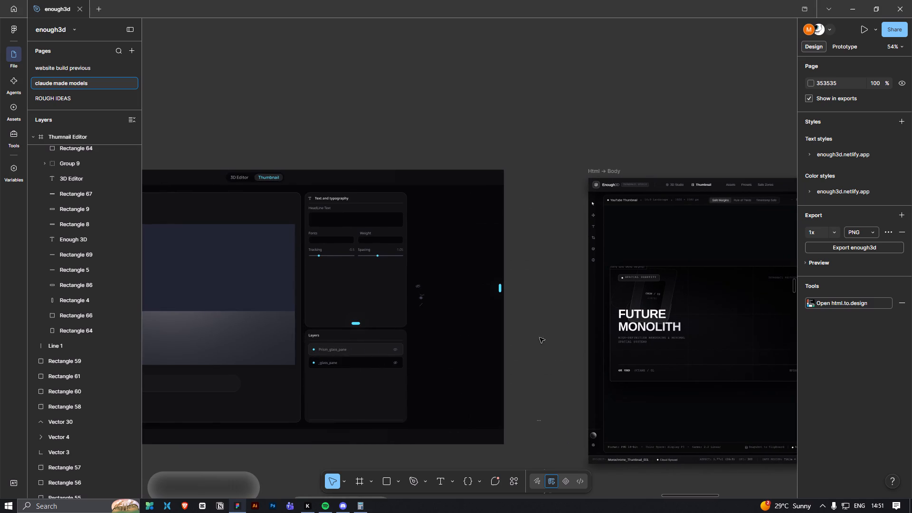
pyautogui.press('space')
pyautogui.press('space')
pyautogui.press('space')
pyautogui.press('space')
pyautogui.press('space')
pyautogui.press('space')
pyautogui.press('space')
pyautogui.press('space')
pyautogui.moveTo(478, 339); pyautogui.dragTo(536, 348)
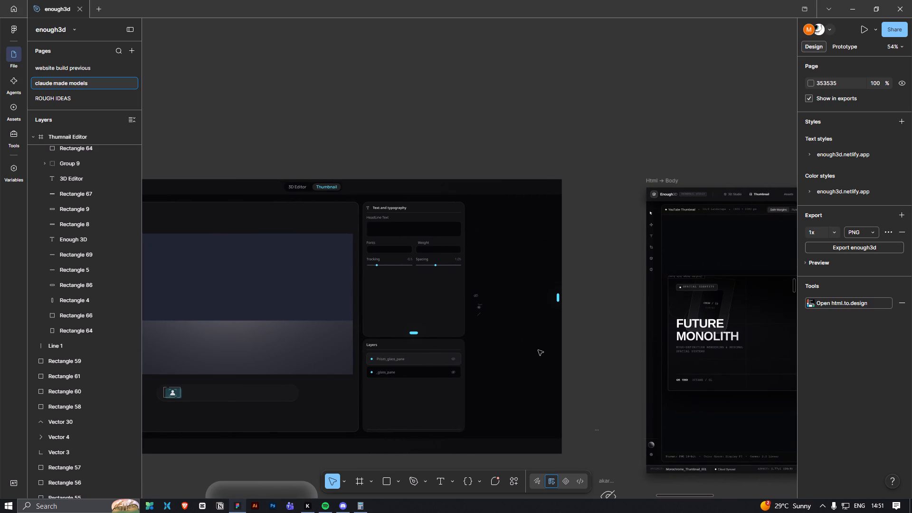
# Move the Tracking and Spacing sliders with their labels and values down 8 px from the Fonts and Weight boxes.
pyautogui.keyDown('ctrl'); pyautogui.scroll(4, 392, 342); pyautogui.keyUp('ctrl')
pyautogui.keyDown('ctrl'); pyautogui.scroll(9, 400, 274); pyautogui.keyUp('ctrl')
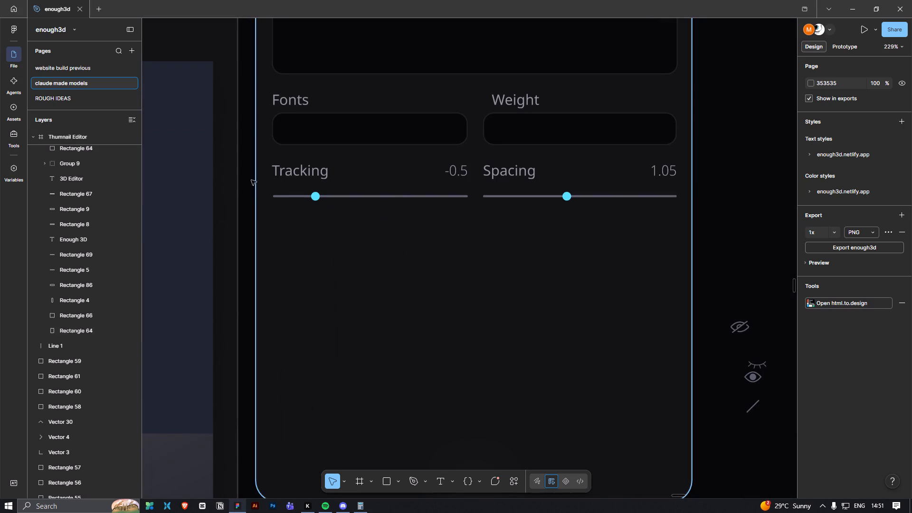
pyautogui.keyDown('ctrl'); pyautogui.moveTo(266, 150); pyautogui.dragTo(690, 224); pyautogui.keyUp('ctrl')
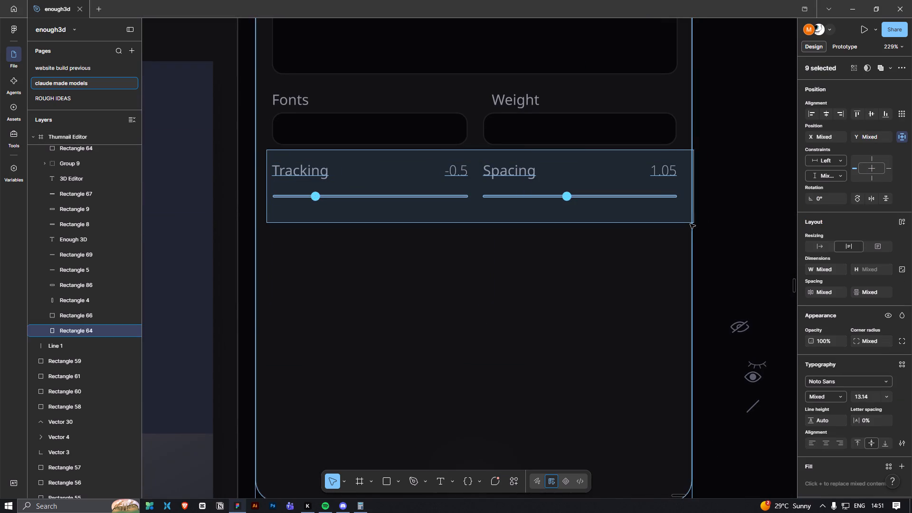
pyautogui.keyDown('ctrl'); pyautogui.moveTo(690, 224); pyautogui.dragTo(686, 227); pyautogui.keyUp('ctrl')
pyautogui.press('Down')
pyautogui.press('Down')
pyautogui.press('Down')
pyautogui.press('Down')
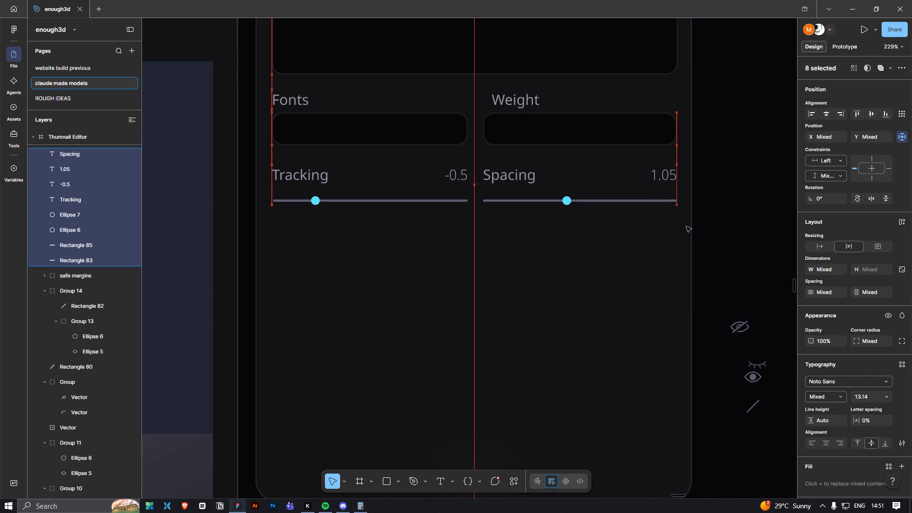
pyautogui.press('Down')
pyautogui.press('Down')
pyautogui.press('Down')
pyautogui.press('Down')
pyautogui.doubleClick(736, 217)
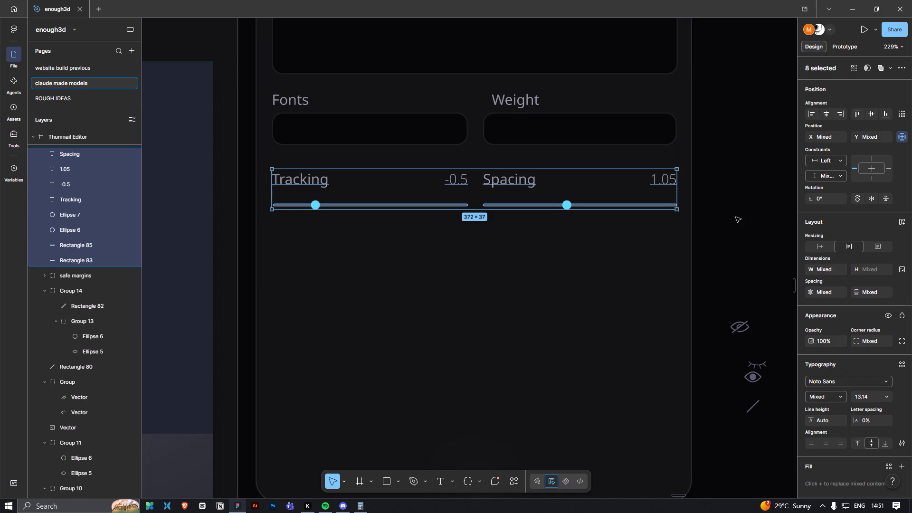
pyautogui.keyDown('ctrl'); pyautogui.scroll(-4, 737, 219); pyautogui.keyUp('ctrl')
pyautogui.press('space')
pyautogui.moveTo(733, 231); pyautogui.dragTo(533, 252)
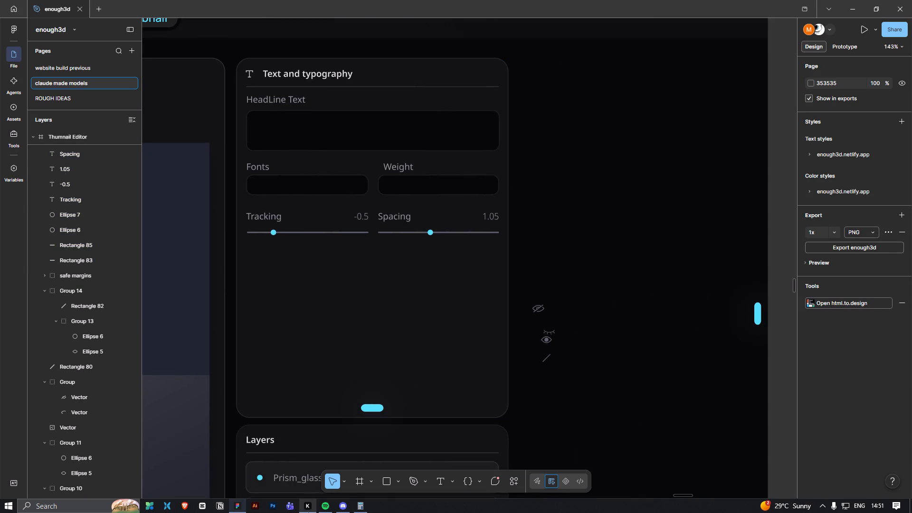
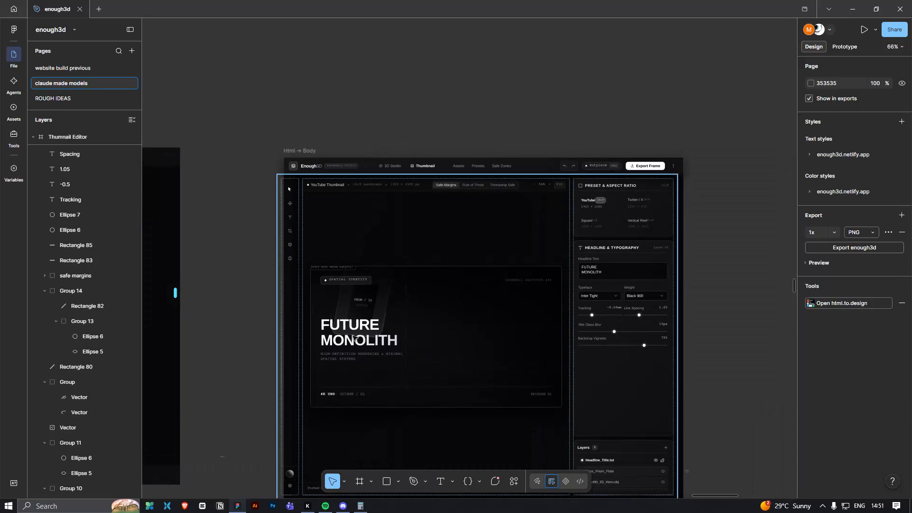
# Compare the slider rows in the Text and typography panel with the Headline & Typography panel in the Html → Body reference frame.
pyautogui.click(266, 293)
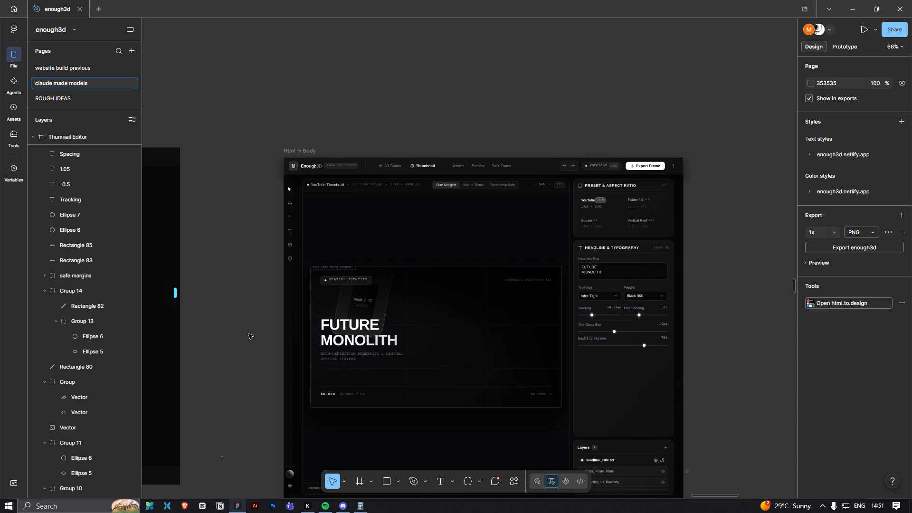
pyautogui.press('space')
pyautogui.press('space')
pyautogui.press('space')
pyautogui.press('space')
pyautogui.press('space')
pyautogui.press('space')
pyautogui.press('space')
pyautogui.press('space')
pyautogui.press('space')
pyautogui.press('space')
pyautogui.press('space')
pyautogui.press('space')
pyautogui.press('space')
pyautogui.press('space')
pyautogui.press('space')
pyautogui.press('space')
pyautogui.press('space')
pyautogui.press('space')
pyautogui.press('space')
pyautogui.press('space')
pyautogui.moveTo(232, 297); pyautogui.dragTo(454, 289)
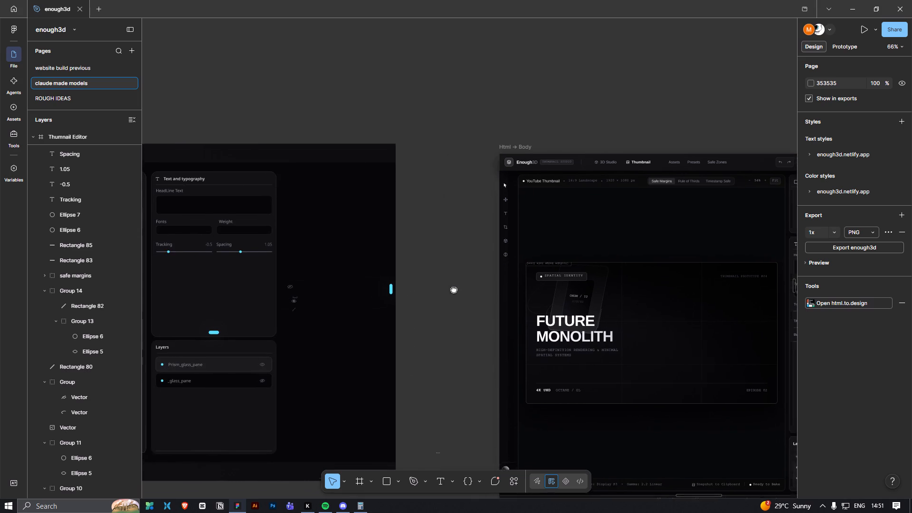
pyautogui.moveTo(454, 289); pyautogui.dragTo(357, 300)
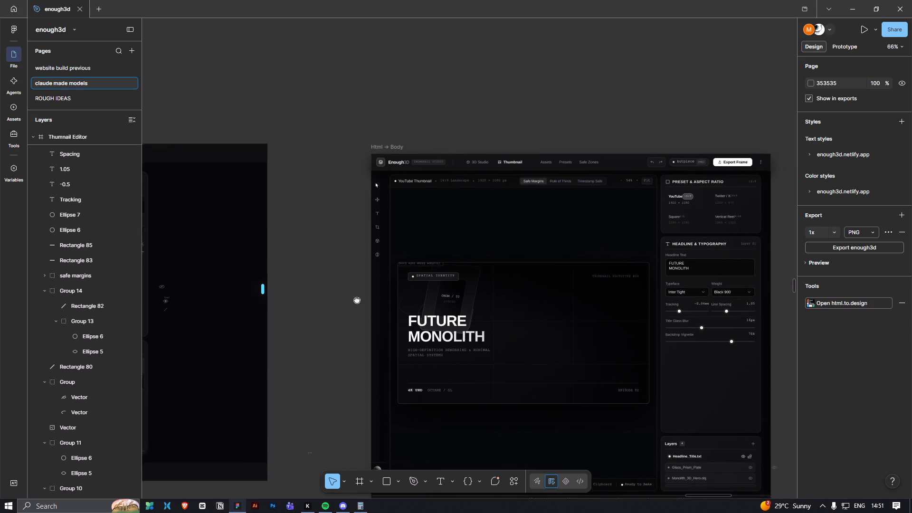
pyautogui.moveTo(357, 300); pyautogui.dragTo(436, 307)
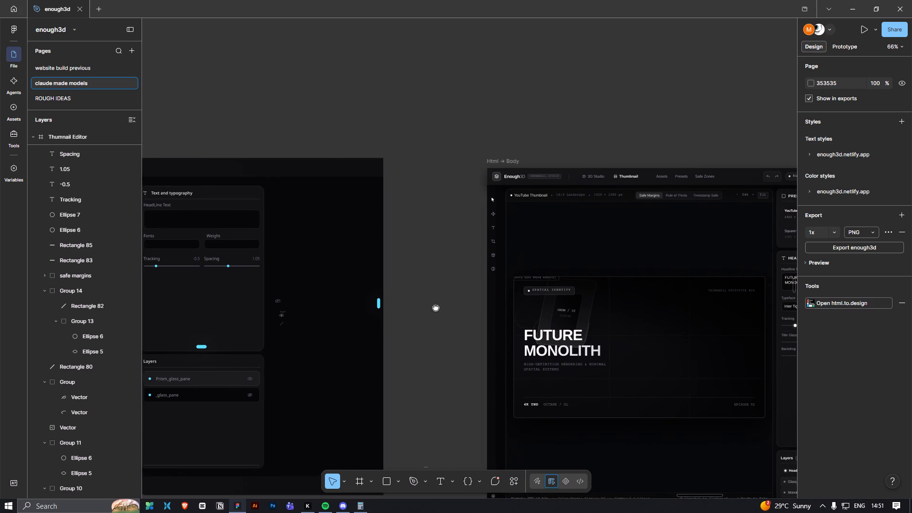
pyautogui.moveTo(436, 307); pyautogui.dragTo(343, 303)
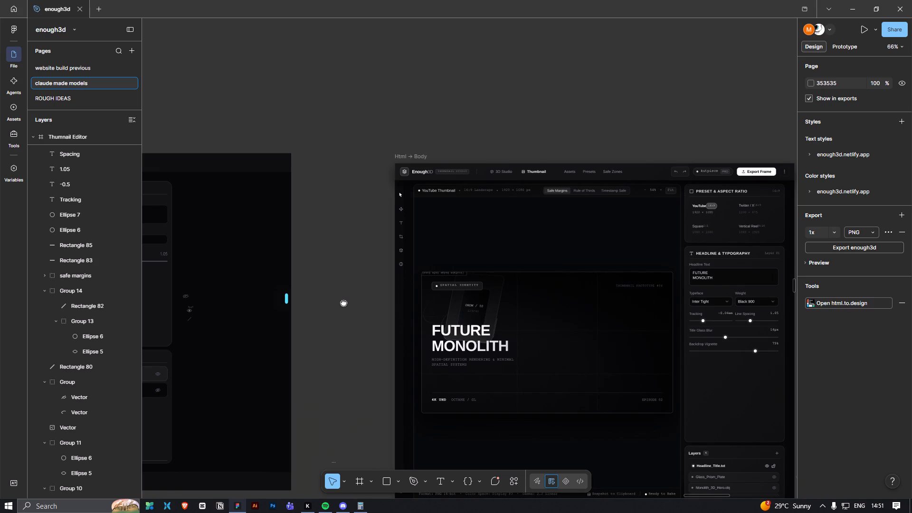
pyautogui.moveTo(343, 303); pyautogui.dragTo(474, 319)
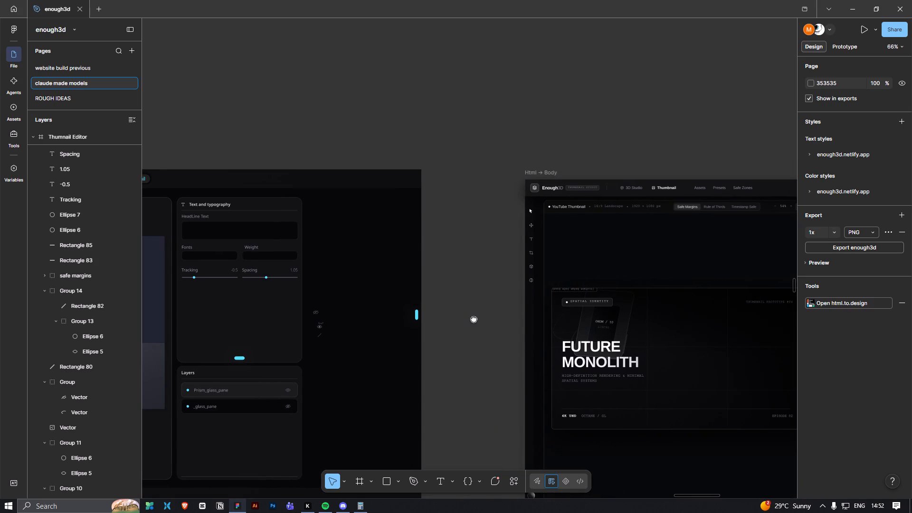
pyautogui.moveTo(474, 319); pyautogui.dragTo(322, 323)
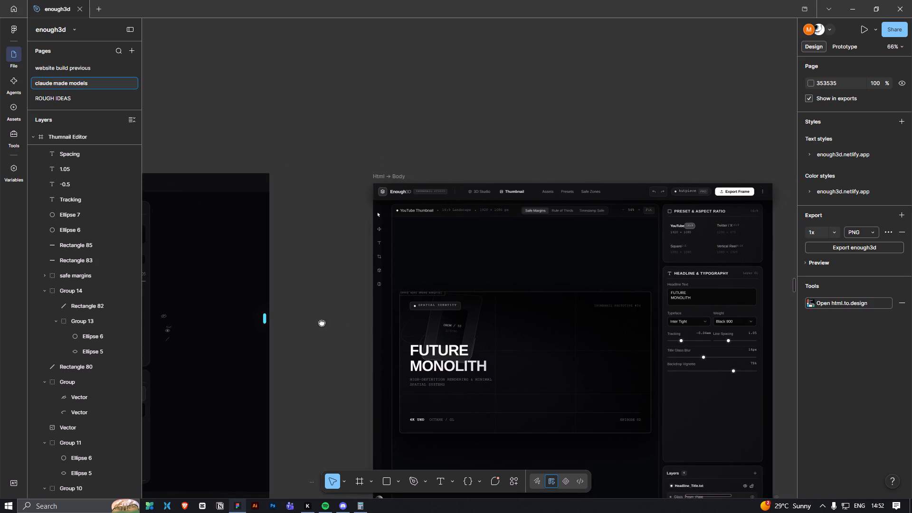
pyautogui.moveTo(322, 323); pyautogui.dragTo(592, 333)
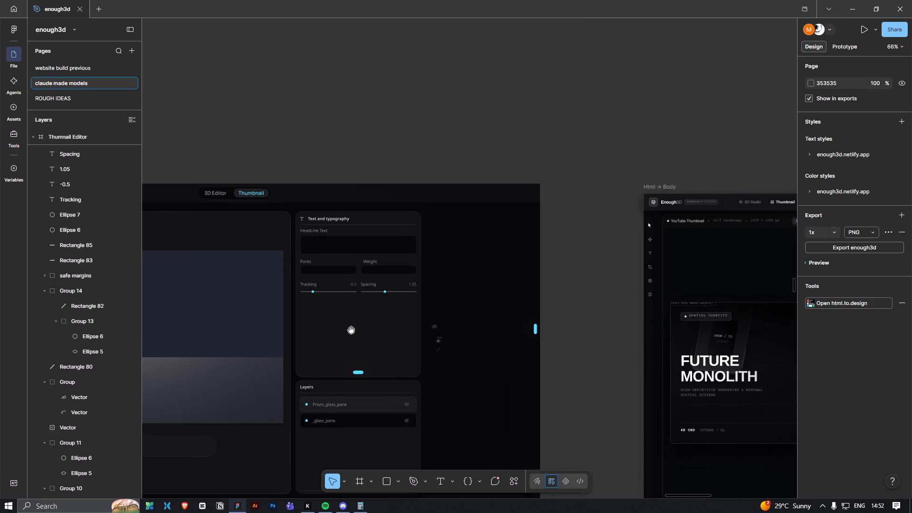
# Move the Tracking and Spacing sliders with their labels and values up about 7 px, closer to the Fonts and Weight boxes.
pyautogui.moveTo(328, 331); pyautogui.dragTo(348, 365)
pyautogui.keyDown('ctrl'); pyautogui.scroll(9, 320, 338); pyautogui.keyUp('ctrl')
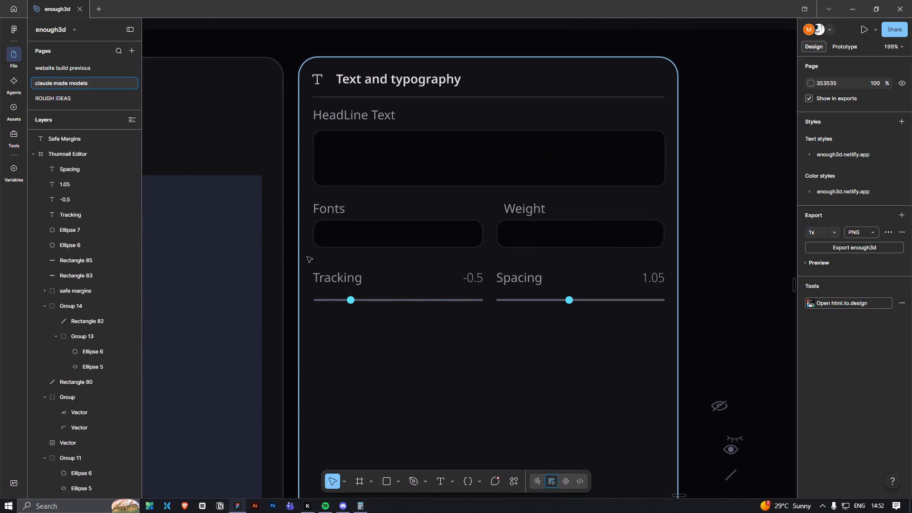
pyautogui.keyDown('ctrl'); pyautogui.moveTo(304, 257); pyautogui.dragTo(669, 322); pyautogui.keyUp('ctrl')
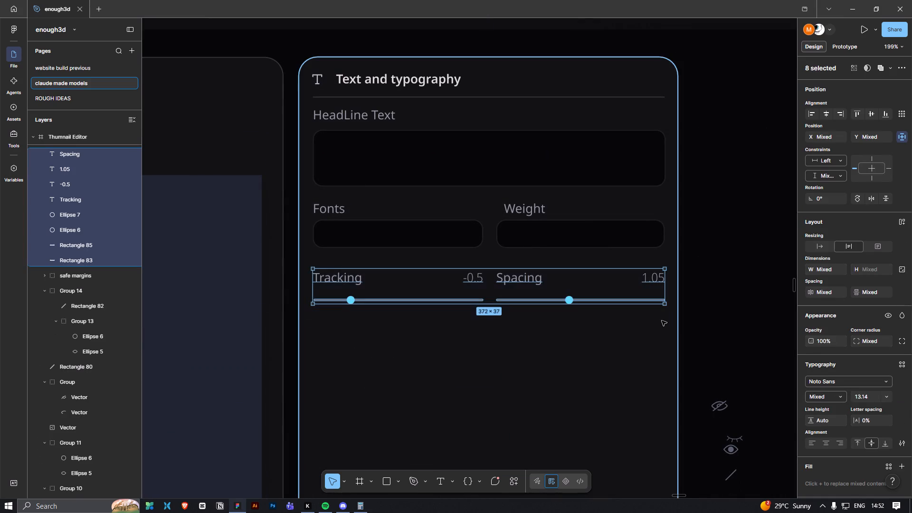
pyautogui.press('Up')
pyautogui.press('Up')
pyautogui.press('Up')
pyautogui.press('Up')
pyautogui.press('Up')
pyautogui.press('Up')
pyautogui.press('Up')
pyautogui.press('Up')
pyautogui.press('Up')
pyautogui.press('Up')
pyautogui.press('Up')
pyautogui.press('Up')
pyautogui.press('Up')
pyautogui.press('Up')
pyautogui.press('Up')
pyautogui.press('Up')
pyautogui.press('Up')
pyautogui.press('Down')
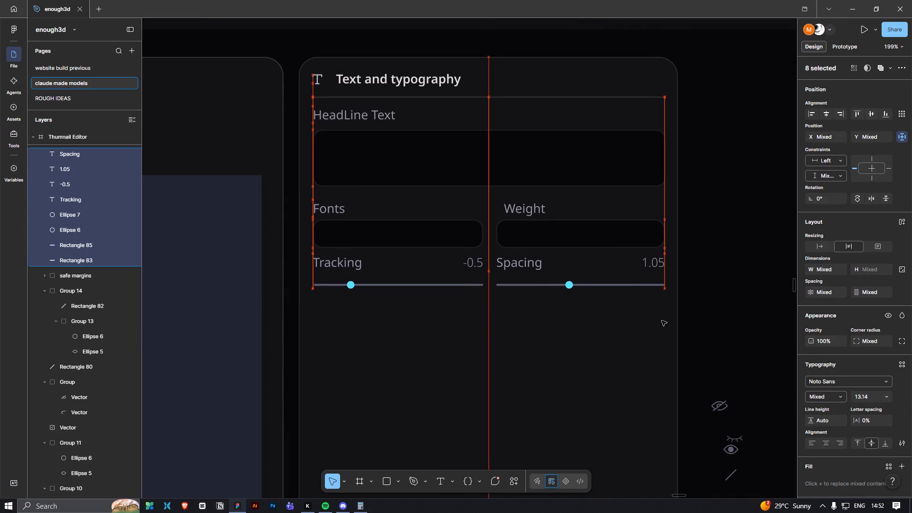
pyautogui.press('Up')
pyautogui.press('Up')
pyautogui.press('Up')
pyautogui.press('Down')
pyautogui.press('Down')
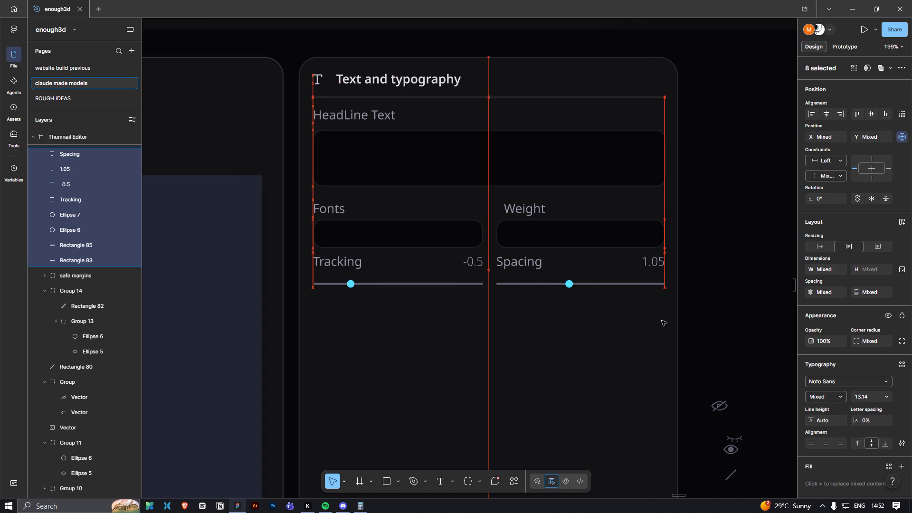
pyautogui.press('Down')
pyautogui.press('Down')
pyautogui.press('Down')
pyautogui.press('Down')
pyautogui.click(738, 284)
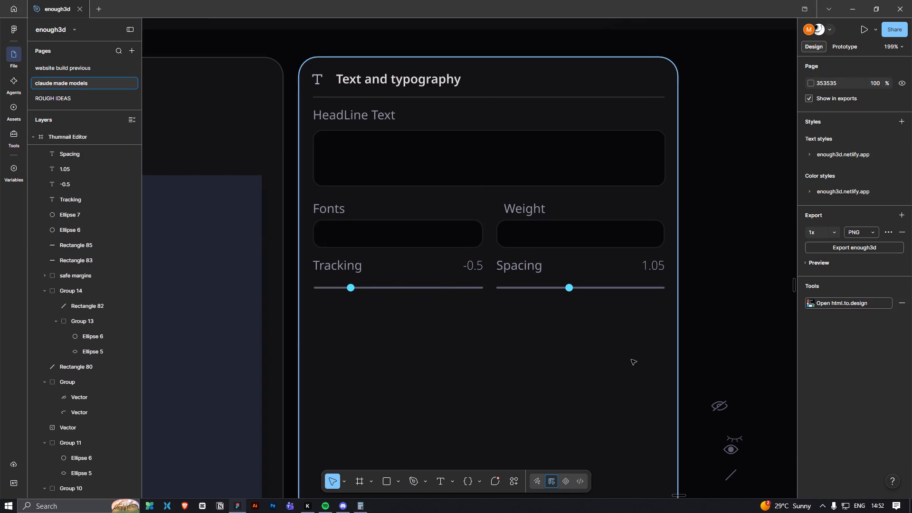
# Examine the Typeface and Weight dropdown fields in the Html → Body reference's Headline & Typography panel.
pyautogui.keyDown('ctrl'); pyautogui.scroll(-9, 631, 360); pyautogui.keyUp('ctrl')
pyautogui.press('space')
pyautogui.press('space')
pyautogui.press('space')
pyautogui.press('space')
pyautogui.press('space')
pyautogui.press('space')
pyautogui.press('space')
pyautogui.press('space')
pyautogui.press('space')
pyautogui.press('space')
pyautogui.press('space')
pyautogui.press('space')
pyautogui.press('space')
pyautogui.press('space')
pyautogui.press('space')
pyautogui.press('space')
pyautogui.press('space')
pyautogui.press('space')
pyautogui.moveTo(697, 341); pyautogui.dragTo(339, 345)
pyautogui.moveTo(678, 333); pyautogui.dragTo(266, 341)
pyautogui.keyDown('ctrl'); pyautogui.scroll(5, 605, 319); pyautogui.keyUp('ctrl')
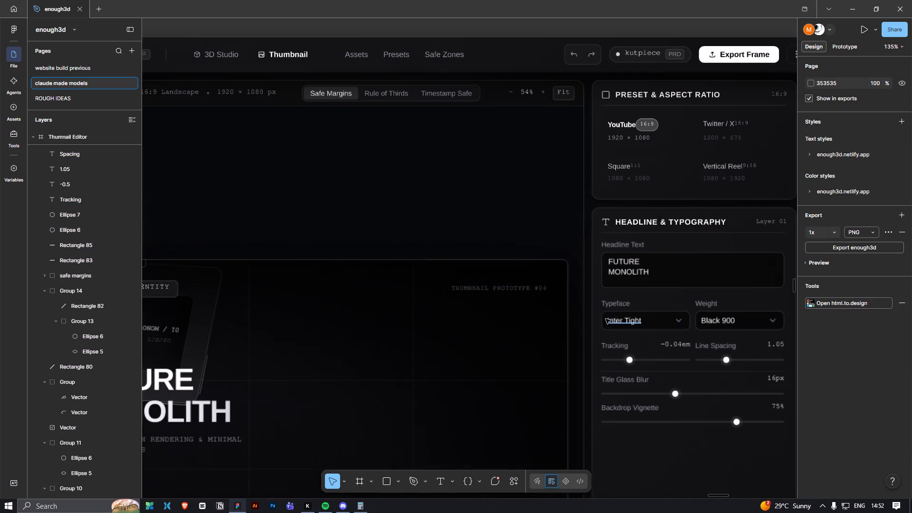
# Draw a thin horizontal rectangle, 20 × 2, inside the Fonts box near its right end.
pyautogui.keyDown('ctrl'); pyautogui.scroll(-6, 350, 361); pyautogui.keyUp('ctrl')
pyautogui.press('space')
pyautogui.press('space')
pyautogui.press('space')
pyautogui.press('space')
pyautogui.press('space')
pyautogui.press('space')
pyautogui.press('space')
pyautogui.press('space')
pyautogui.press('space')
pyautogui.press('space')
pyautogui.press('space')
pyautogui.press('space')
pyautogui.press('space')
pyautogui.moveTo(179, 354); pyautogui.dragTo(646, 375)
pyautogui.moveTo(354, 333); pyautogui.dragTo(565, 358)
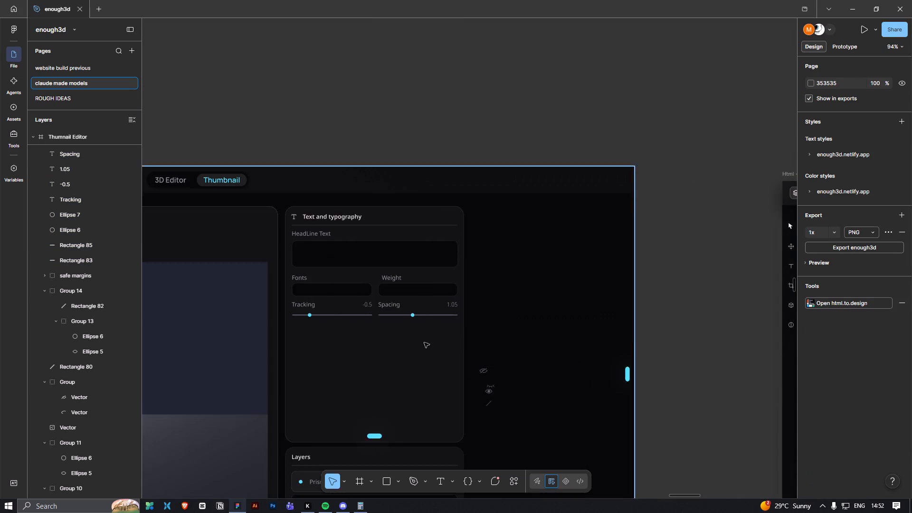
pyautogui.keyDown('ctrl'); pyautogui.scroll(8, 355, 323); pyautogui.keyUp('ctrl')
pyautogui.click(380, 479)
pyautogui.keyDown('ctrl'); pyautogui.scroll(8, 381, 251); pyautogui.keyUp('ctrl')
pyautogui.keyDown('ctrl'); pyautogui.moveTo(322, 220); pyautogui.dragTo(379, 224); pyautogui.keyUp('ctrl')
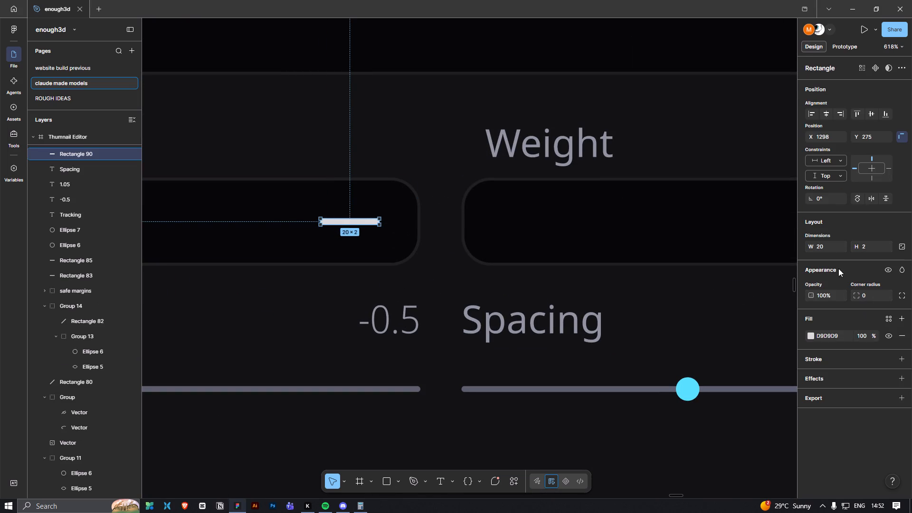
# Fill the new small bar with the slider track's grey, 5A5F6E, sampled from the canvas.
pyautogui.click(809, 332)
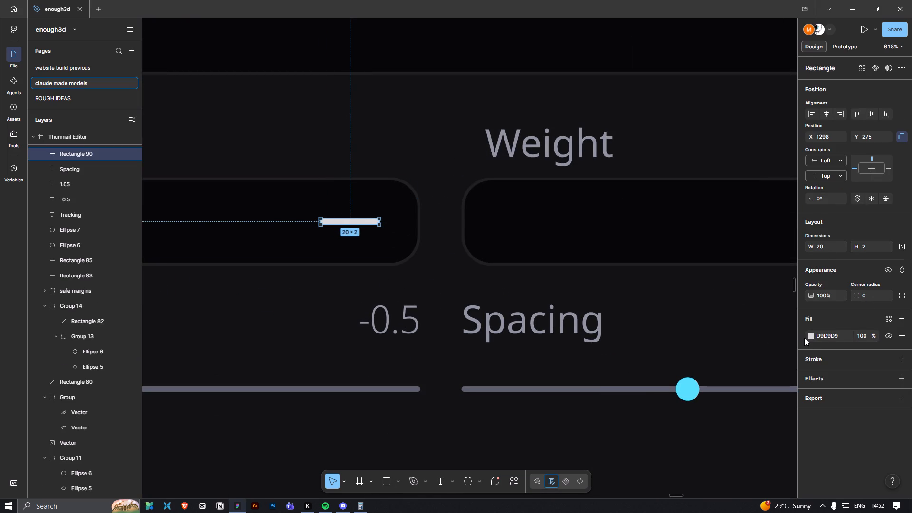
pyautogui.click(810, 338)
pyautogui.click(699, 398)
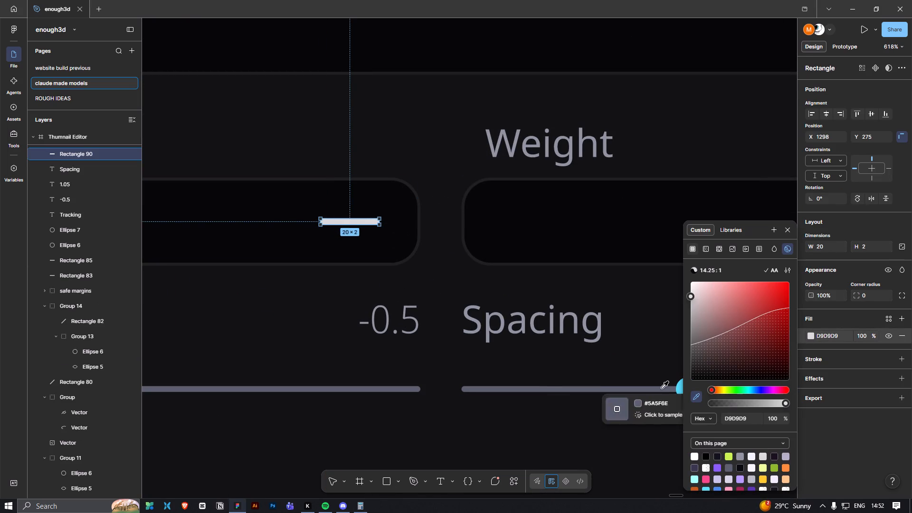
pyautogui.click(660, 388)
pyautogui.click(376, 277)
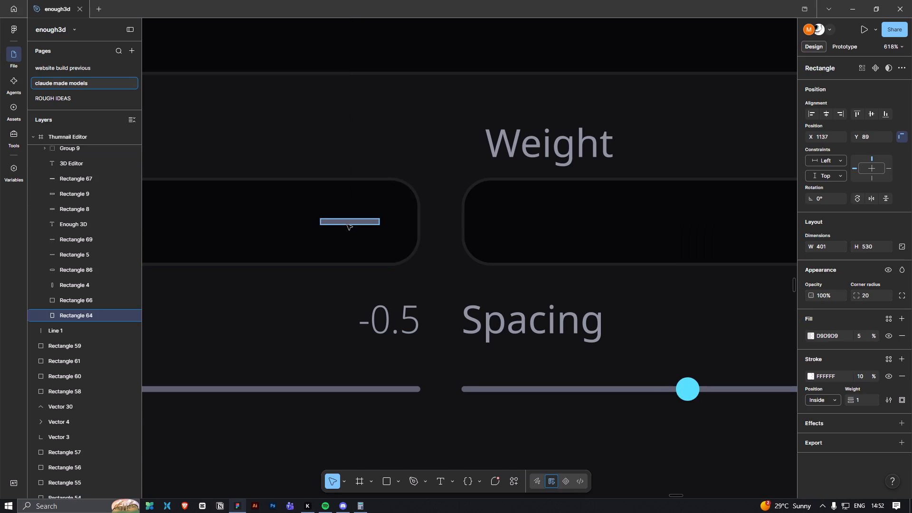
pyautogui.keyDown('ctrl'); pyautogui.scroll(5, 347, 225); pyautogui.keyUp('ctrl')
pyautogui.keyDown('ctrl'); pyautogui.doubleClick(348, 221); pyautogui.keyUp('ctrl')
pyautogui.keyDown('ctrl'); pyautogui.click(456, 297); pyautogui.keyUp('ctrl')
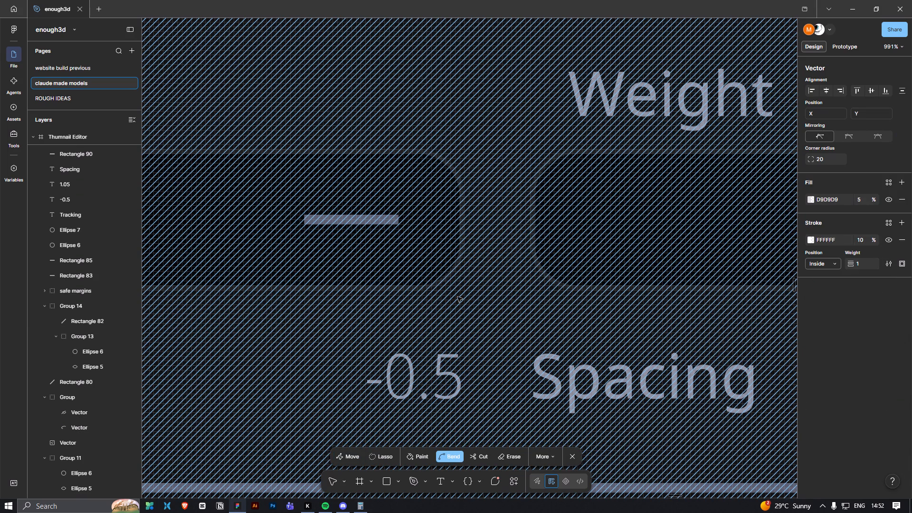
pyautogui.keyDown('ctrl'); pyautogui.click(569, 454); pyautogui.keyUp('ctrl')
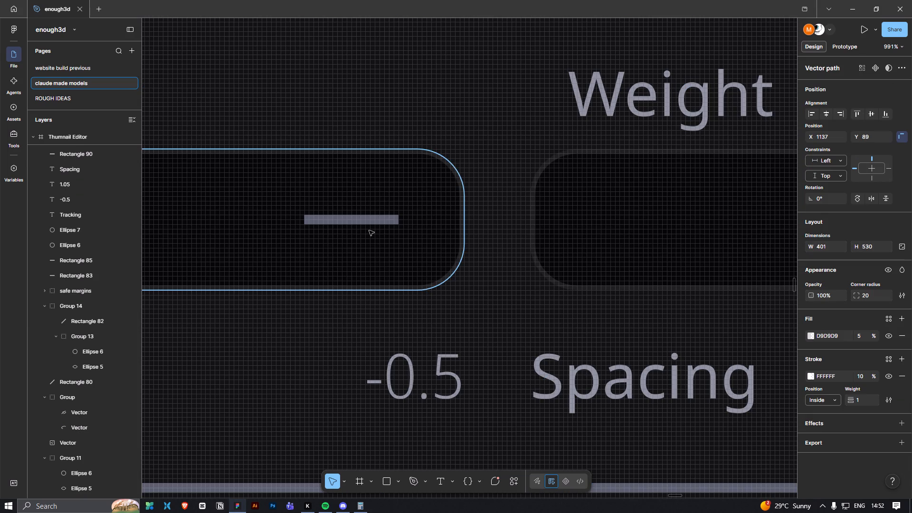
# Set the height of the small bar in the Fonts box to 1.
pyautogui.keyDown('ctrl'); pyautogui.click(367, 225); pyautogui.keyUp('ctrl')
pyautogui.doubleClick(367, 222)
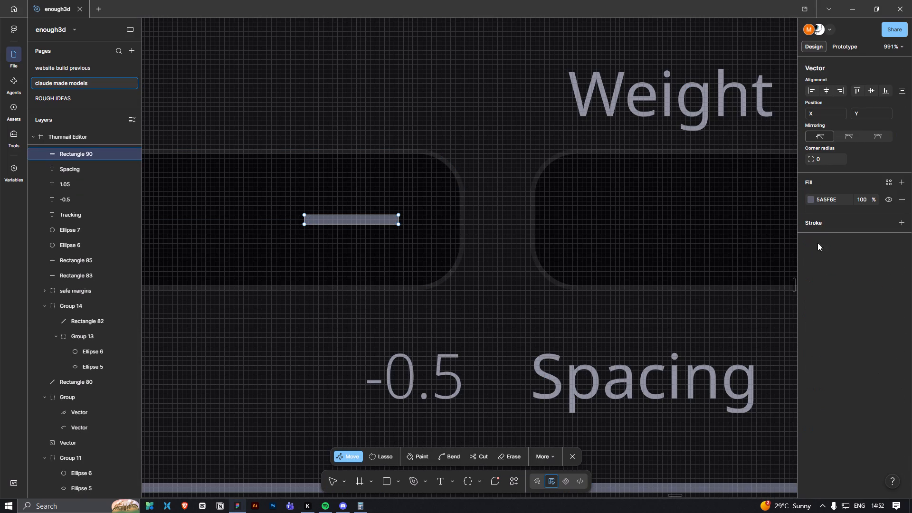
pyautogui.click(566, 453)
pyautogui.click(568, 453)
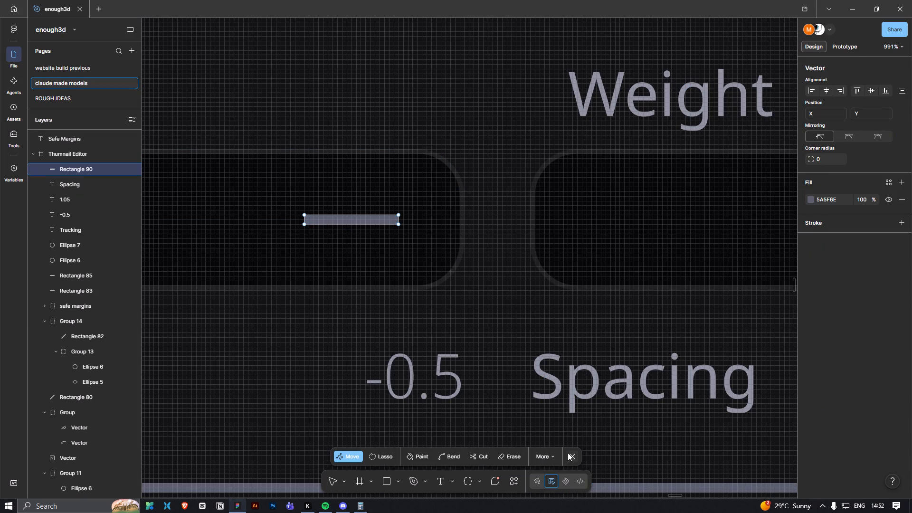
pyautogui.click(864, 247)
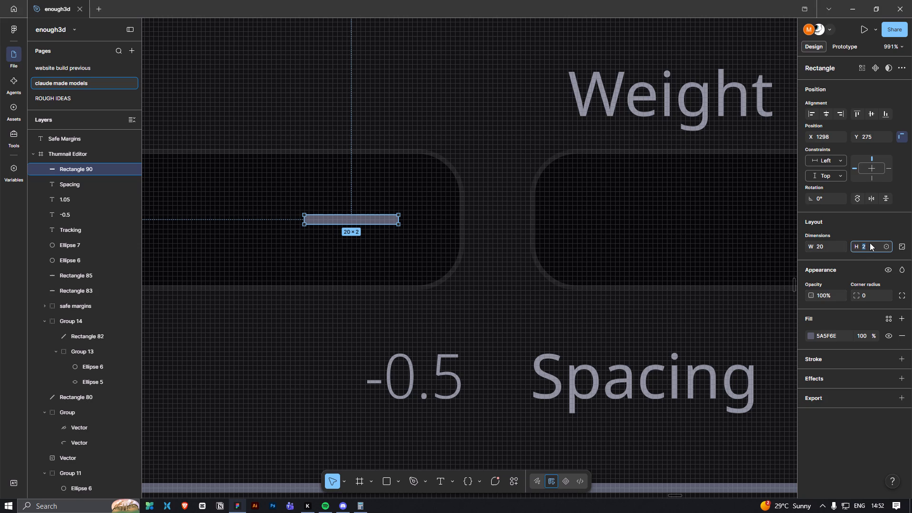
pyautogui.press('1')
pyautogui.press('Return')
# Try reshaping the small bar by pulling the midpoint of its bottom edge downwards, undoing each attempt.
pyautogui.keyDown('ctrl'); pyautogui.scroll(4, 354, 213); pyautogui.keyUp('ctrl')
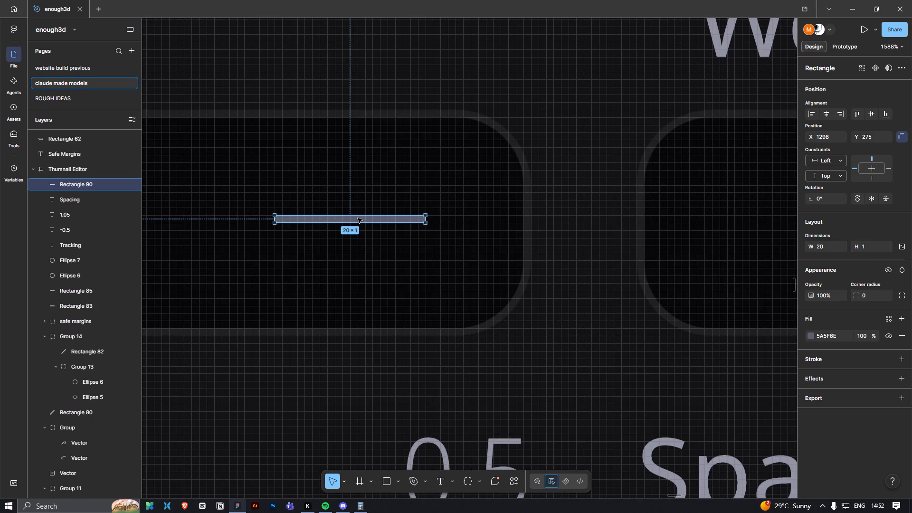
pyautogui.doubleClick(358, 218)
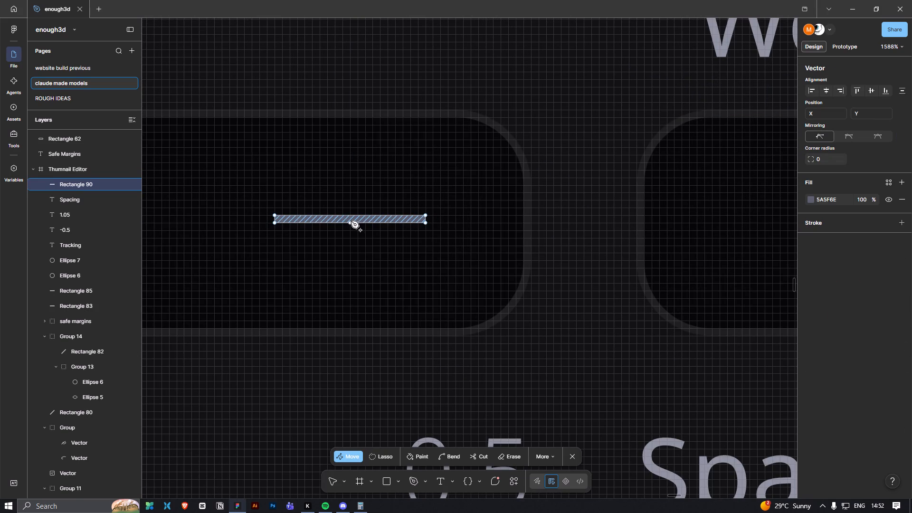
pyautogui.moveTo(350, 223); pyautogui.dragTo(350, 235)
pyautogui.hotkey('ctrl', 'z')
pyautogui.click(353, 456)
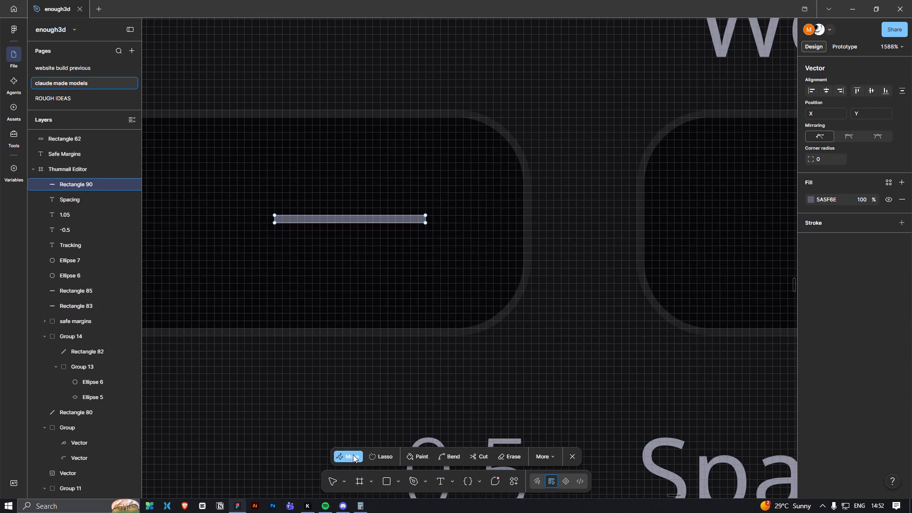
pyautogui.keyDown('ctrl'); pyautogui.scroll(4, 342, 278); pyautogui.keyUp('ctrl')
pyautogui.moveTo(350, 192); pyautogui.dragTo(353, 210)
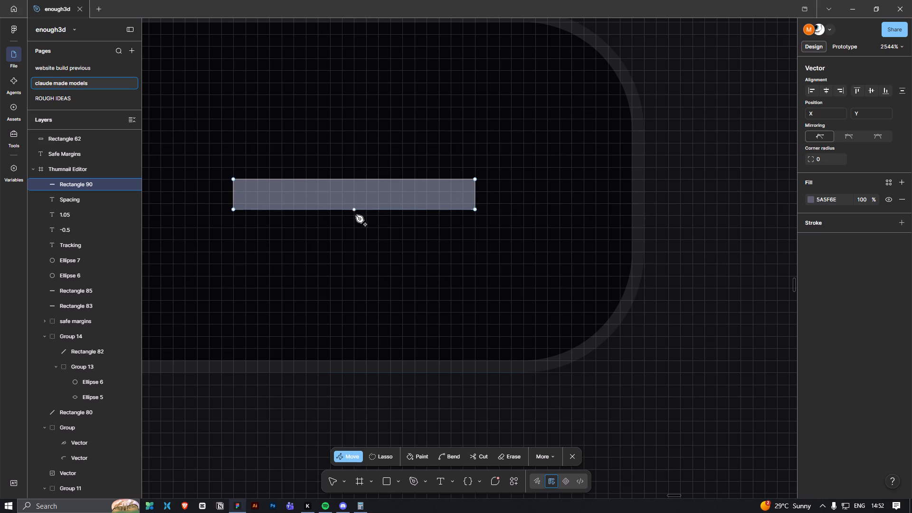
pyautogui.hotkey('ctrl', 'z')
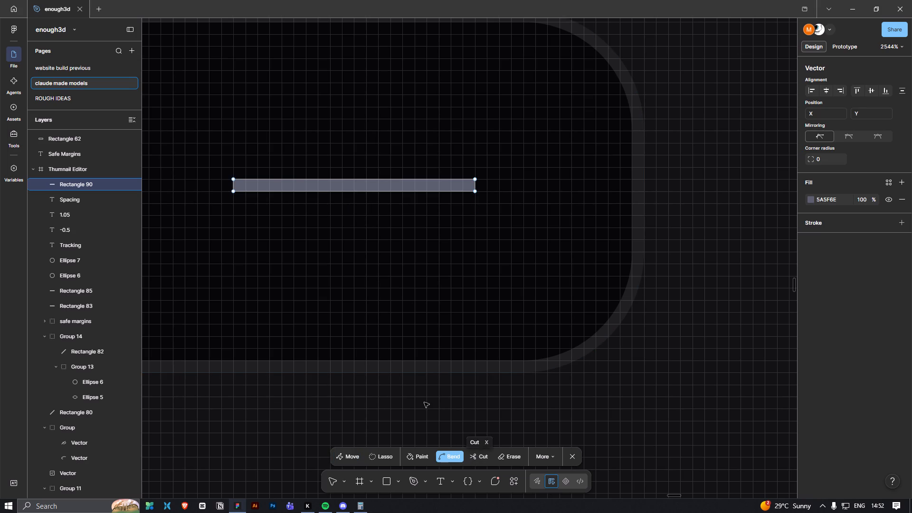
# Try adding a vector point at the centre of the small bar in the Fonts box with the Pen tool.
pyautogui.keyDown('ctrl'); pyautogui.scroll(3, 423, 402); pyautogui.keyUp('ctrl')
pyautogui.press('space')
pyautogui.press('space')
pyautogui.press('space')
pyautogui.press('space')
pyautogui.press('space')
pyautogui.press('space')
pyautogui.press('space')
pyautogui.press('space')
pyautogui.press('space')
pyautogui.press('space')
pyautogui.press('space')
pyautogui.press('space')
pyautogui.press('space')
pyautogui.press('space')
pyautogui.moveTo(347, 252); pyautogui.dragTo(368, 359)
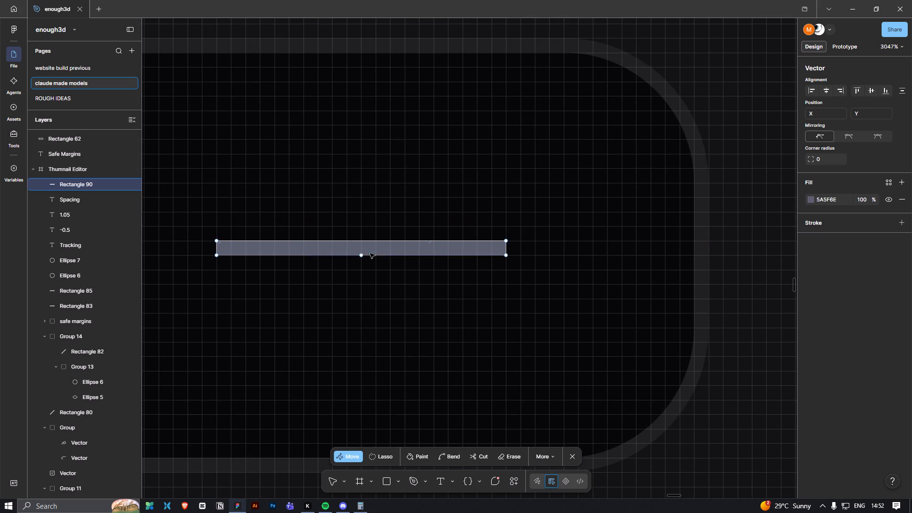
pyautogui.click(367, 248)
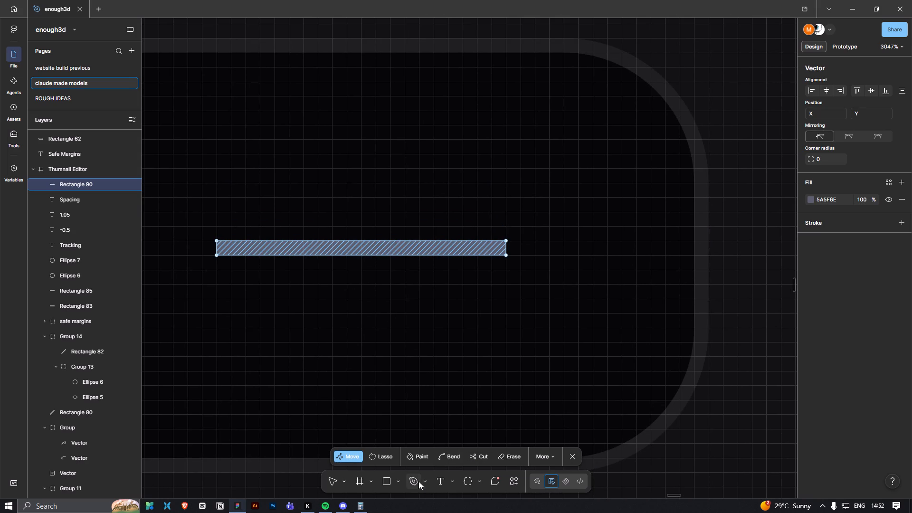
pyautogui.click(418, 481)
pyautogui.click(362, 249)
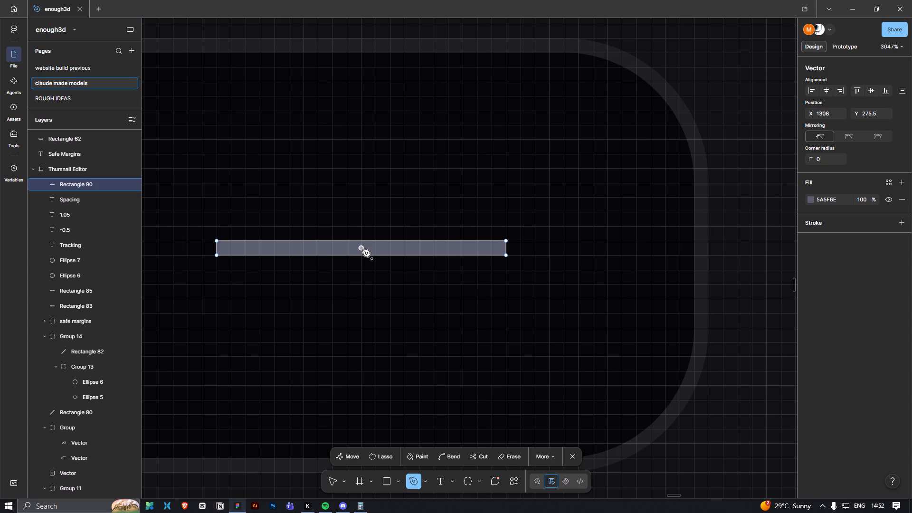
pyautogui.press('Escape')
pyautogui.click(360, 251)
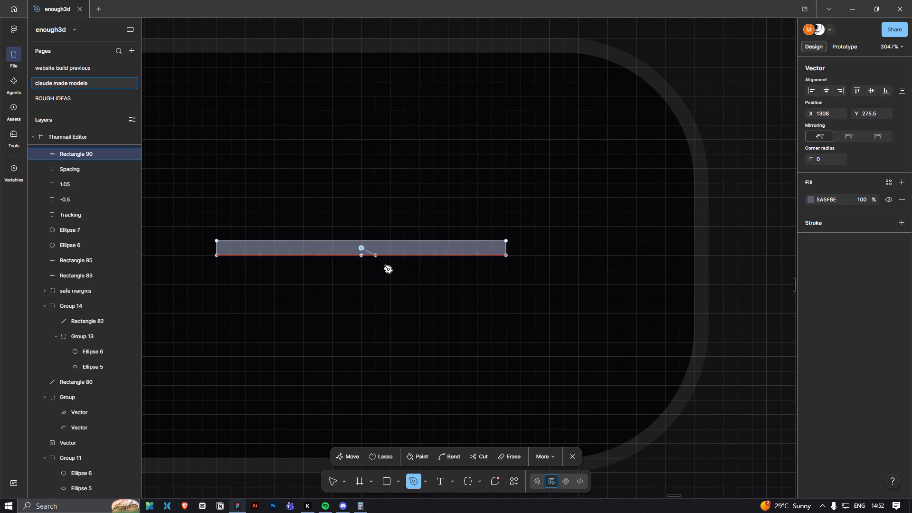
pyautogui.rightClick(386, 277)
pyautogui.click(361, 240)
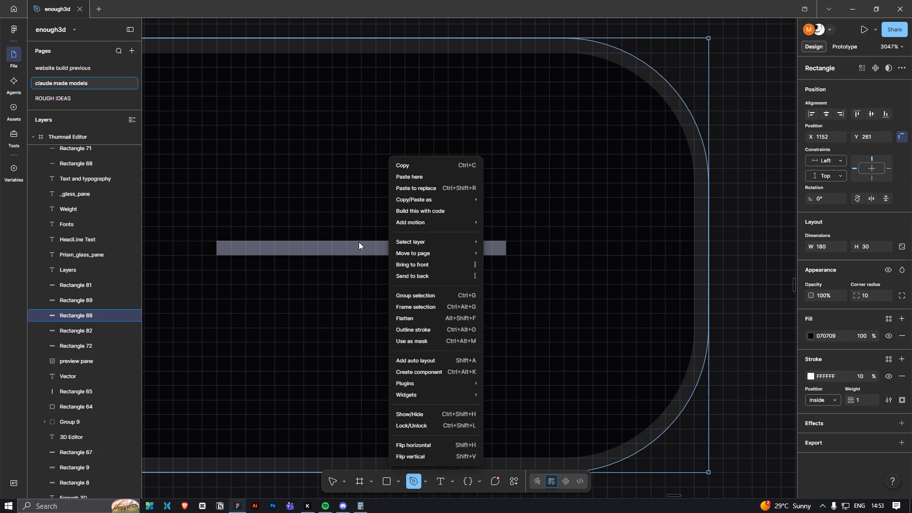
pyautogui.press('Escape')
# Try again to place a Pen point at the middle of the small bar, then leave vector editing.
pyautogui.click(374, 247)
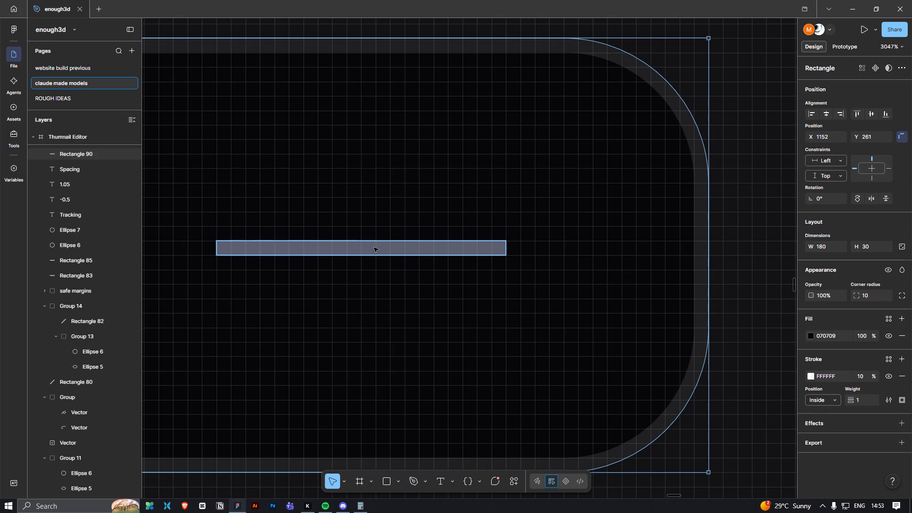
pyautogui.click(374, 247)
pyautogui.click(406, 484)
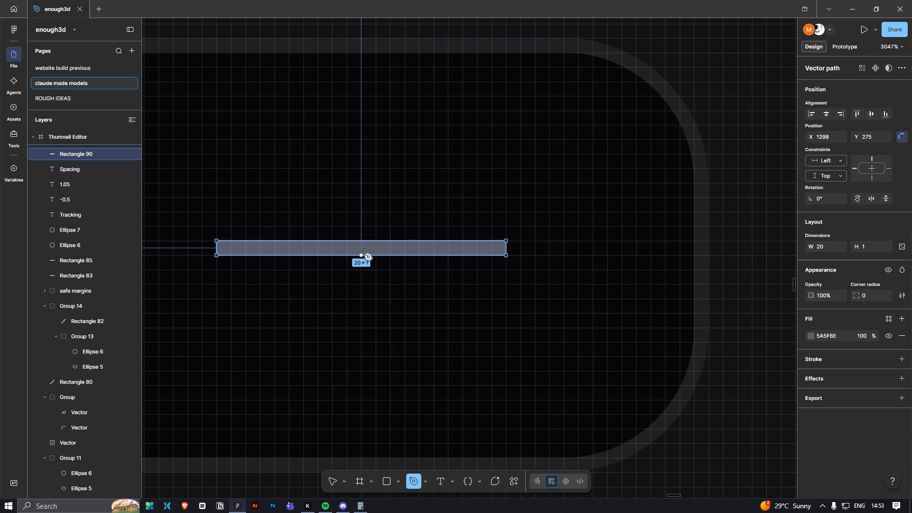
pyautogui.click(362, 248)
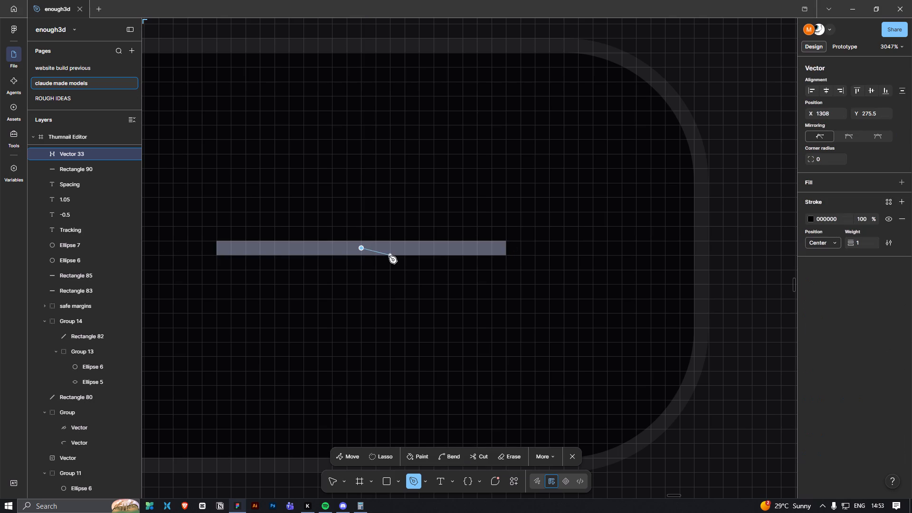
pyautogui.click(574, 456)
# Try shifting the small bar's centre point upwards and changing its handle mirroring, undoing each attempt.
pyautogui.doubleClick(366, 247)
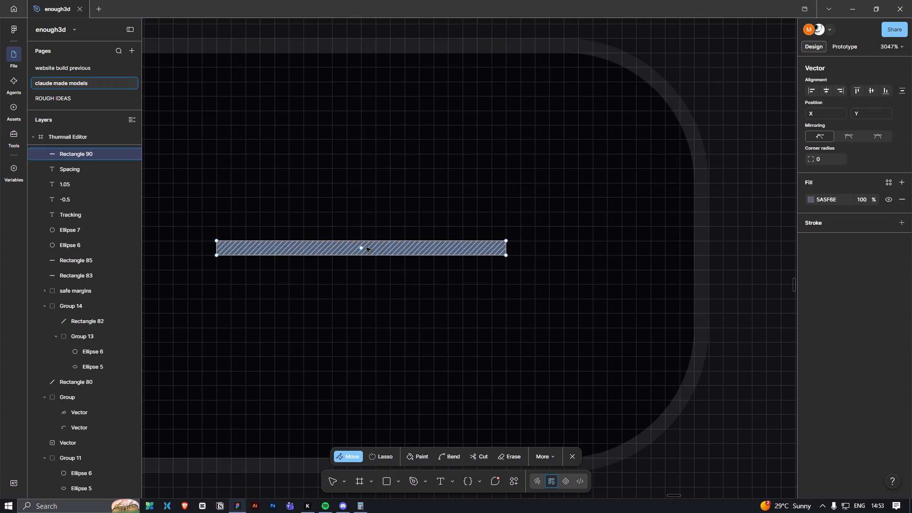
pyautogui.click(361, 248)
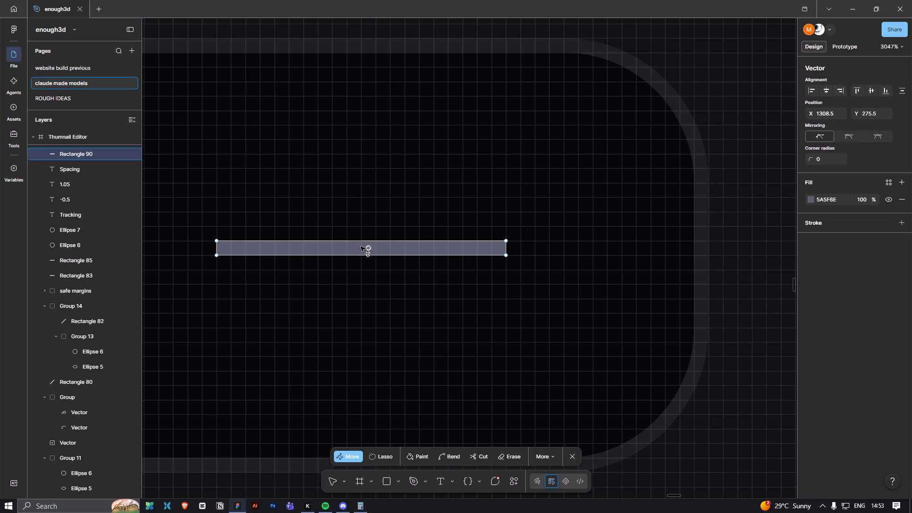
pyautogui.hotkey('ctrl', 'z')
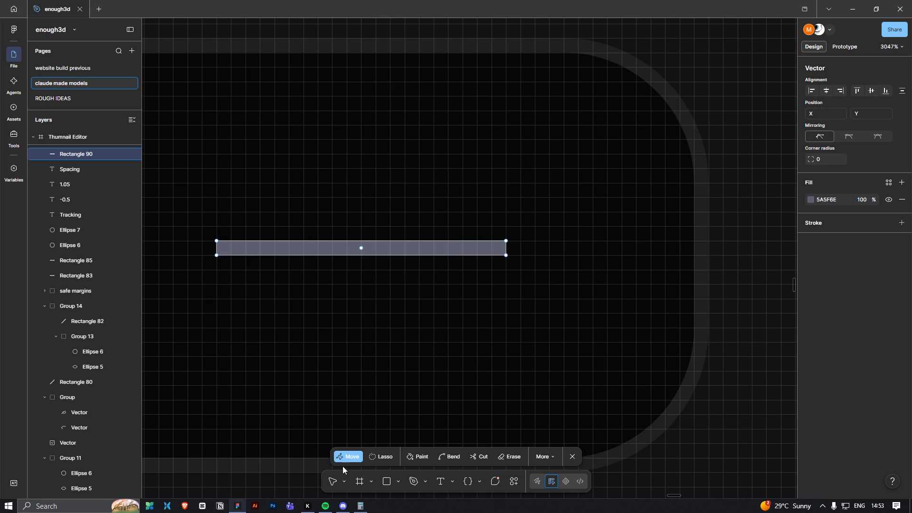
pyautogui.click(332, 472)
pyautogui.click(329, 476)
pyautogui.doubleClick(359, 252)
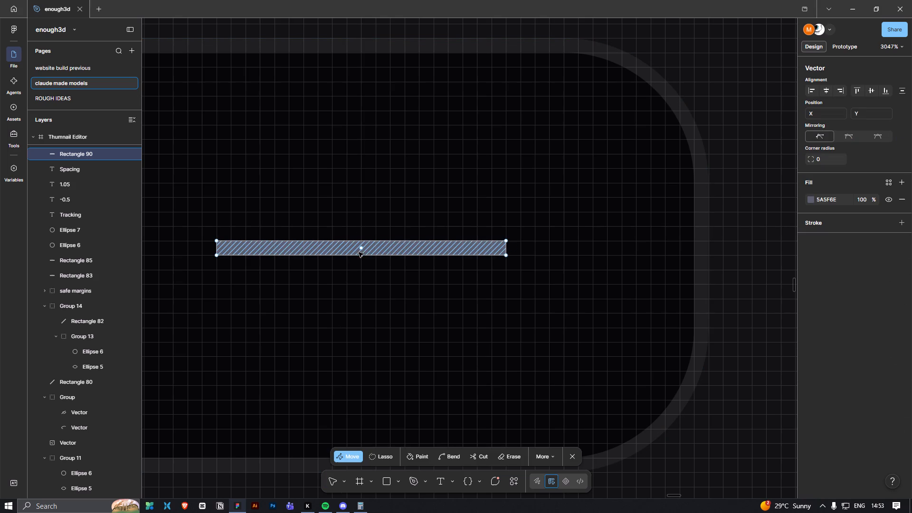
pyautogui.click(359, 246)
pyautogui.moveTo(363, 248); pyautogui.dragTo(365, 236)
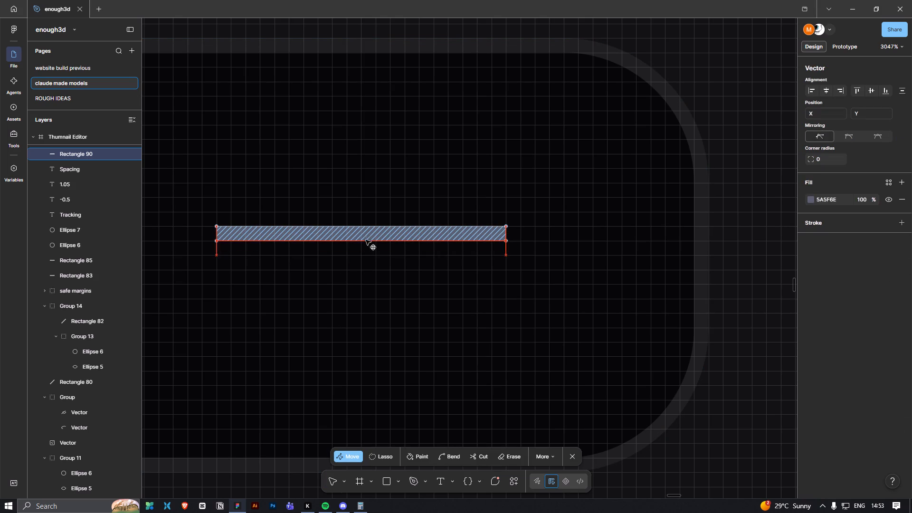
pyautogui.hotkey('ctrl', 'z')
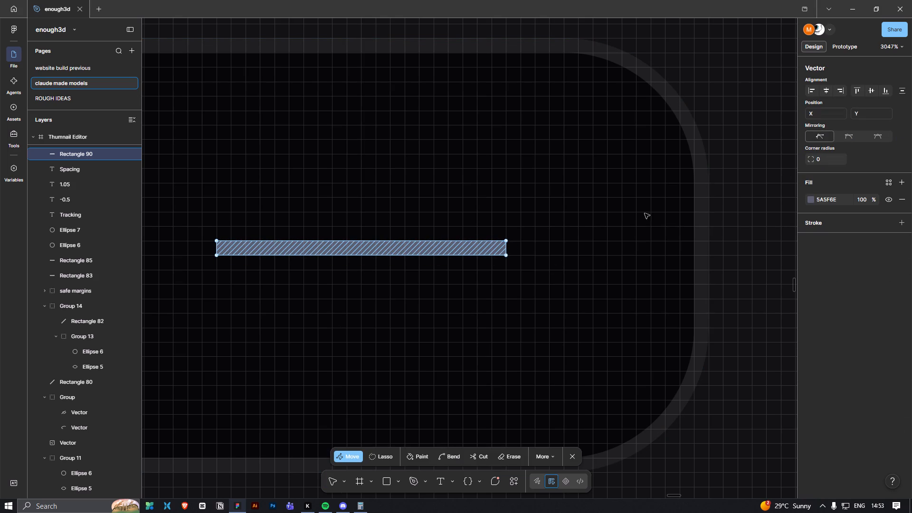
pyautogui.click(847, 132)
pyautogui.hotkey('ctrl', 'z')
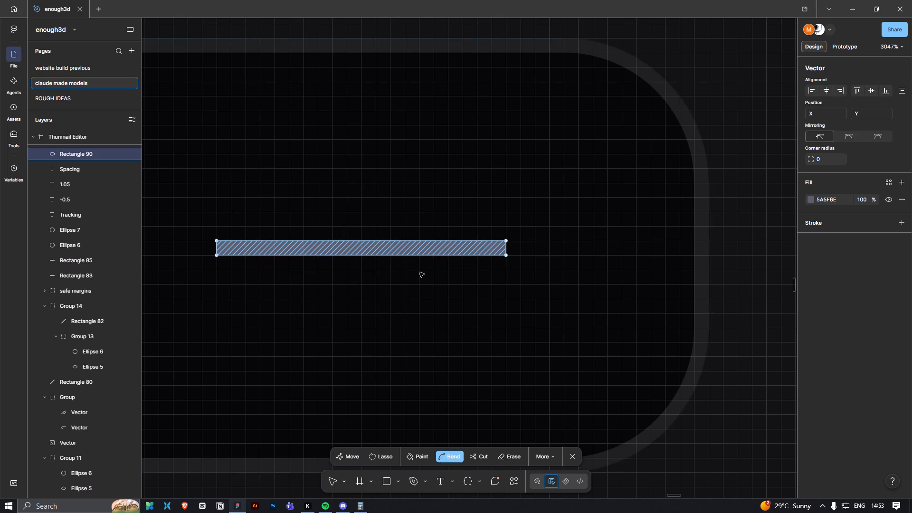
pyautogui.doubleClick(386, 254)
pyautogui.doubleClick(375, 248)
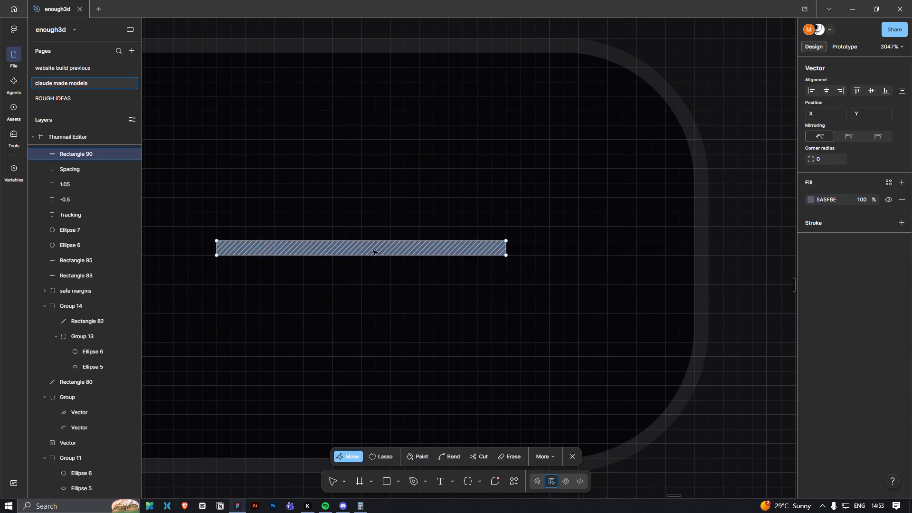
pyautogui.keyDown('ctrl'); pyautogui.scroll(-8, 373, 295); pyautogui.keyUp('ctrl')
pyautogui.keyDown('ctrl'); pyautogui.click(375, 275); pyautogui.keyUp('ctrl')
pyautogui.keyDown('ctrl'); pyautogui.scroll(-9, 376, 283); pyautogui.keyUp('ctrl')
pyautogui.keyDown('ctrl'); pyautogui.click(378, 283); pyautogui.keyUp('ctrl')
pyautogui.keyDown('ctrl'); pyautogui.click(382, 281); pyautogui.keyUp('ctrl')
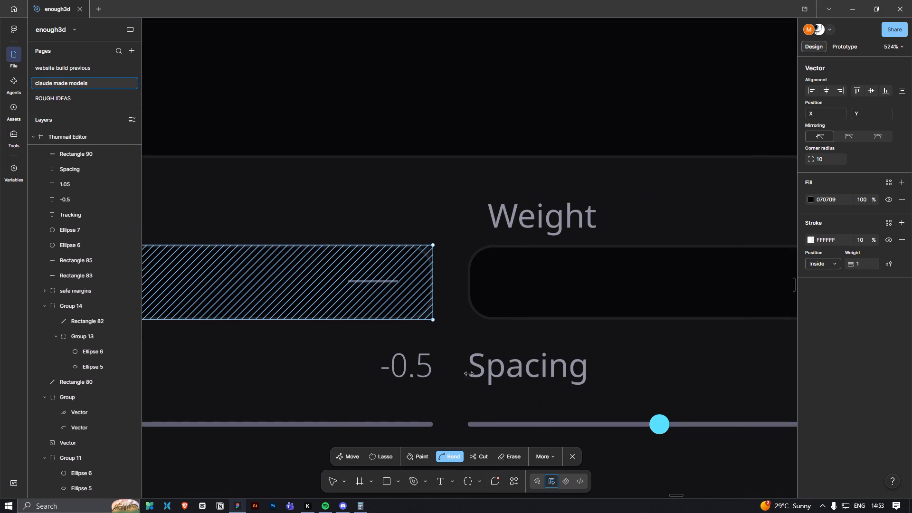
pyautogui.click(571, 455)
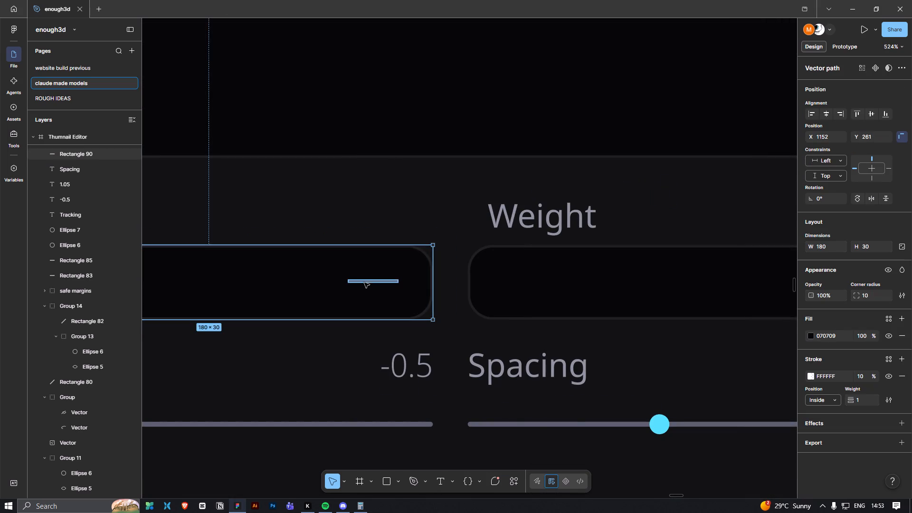
# Copy the small bar from the Fonts box and paste it onto the empty canvas beside the Thumbnail editor.
pyautogui.keyDown('ctrl'); pyautogui.click(364, 283); pyautogui.keyUp('ctrl')
pyautogui.hotkey('ctrl', 'c')
pyautogui.keyDown('ctrl'); pyautogui.click(388, 166); pyautogui.keyUp('ctrl')
pyautogui.keyDown('ctrl'); pyautogui.scroll(-6, 391, 190); pyautogui.keyUp('ctrl')
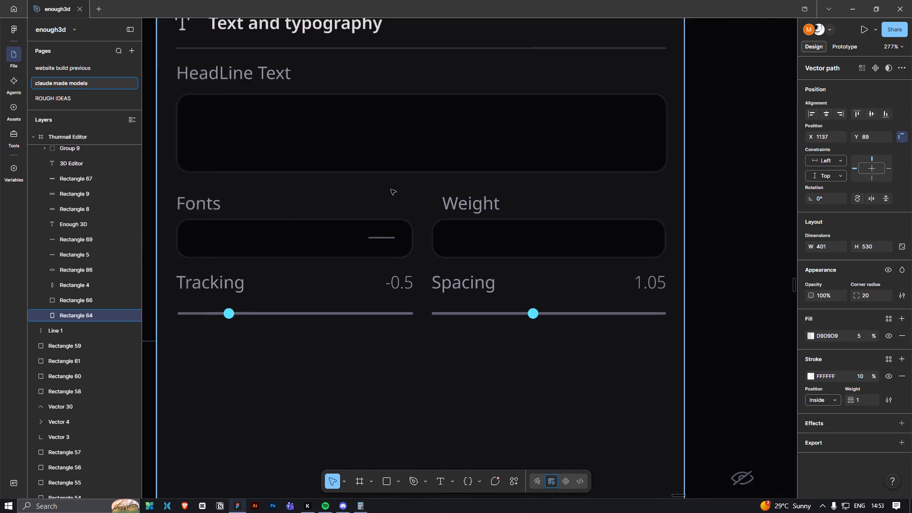
pyautogui.keyDown('ctrl'); pyautogui.scroll(-10, 391, 190); pyautogui.keyUp('ctrl')
pyautogui.press('space')
pyautogui.press('space')
pyautogui.press('space')
pyautogui.moveTo(595, 354); pyautogui.dragTo(376, 327)
pyautogui.keyDown('ctrl'); pyautogui.scroll(8, 520, 292); pyautogui.keyUp('ctrl')
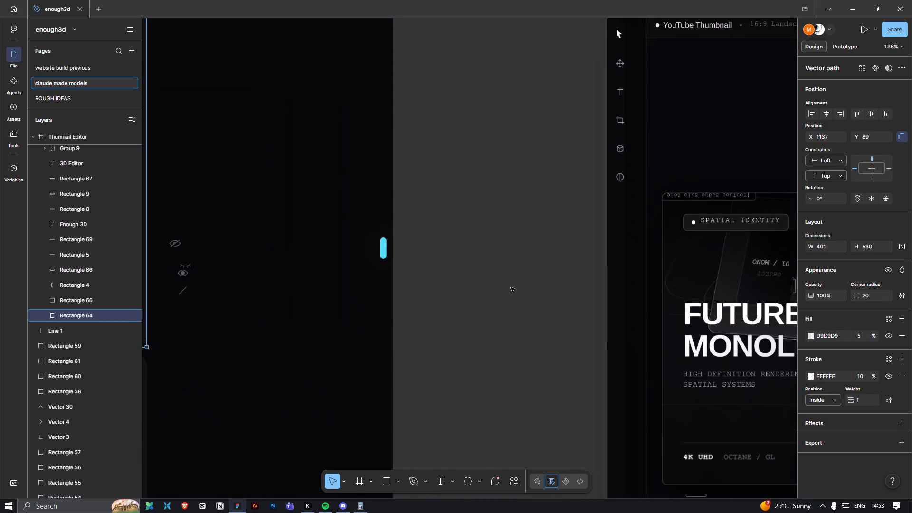
pyautogui.keyDown('ctrl'); pyautogui.scroll(14, 511, 287); pyautogui.keyUp('ctrl')
pyautogui.hotkey('ctrl', 'v')
pyautogui.keyDown('ctrl'); pyautogui.scroll(4, 467, 266); pyautogui.keyUp('ctrl')
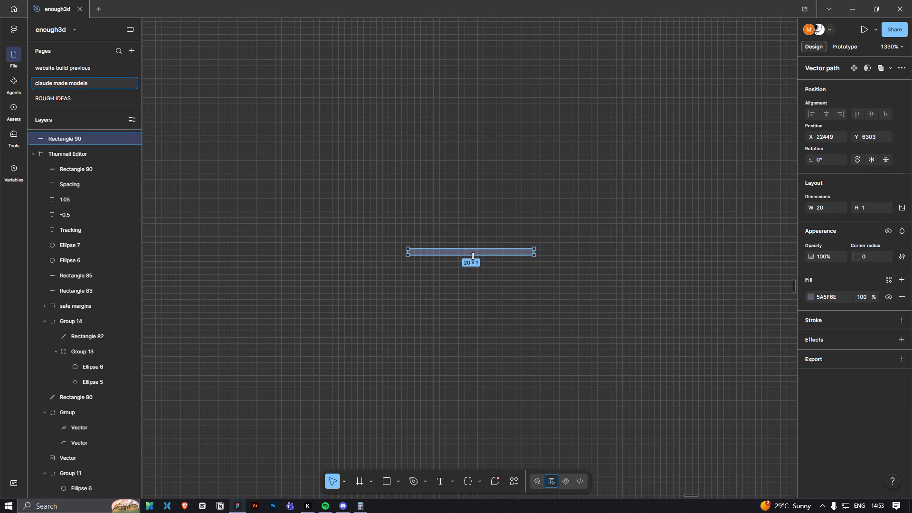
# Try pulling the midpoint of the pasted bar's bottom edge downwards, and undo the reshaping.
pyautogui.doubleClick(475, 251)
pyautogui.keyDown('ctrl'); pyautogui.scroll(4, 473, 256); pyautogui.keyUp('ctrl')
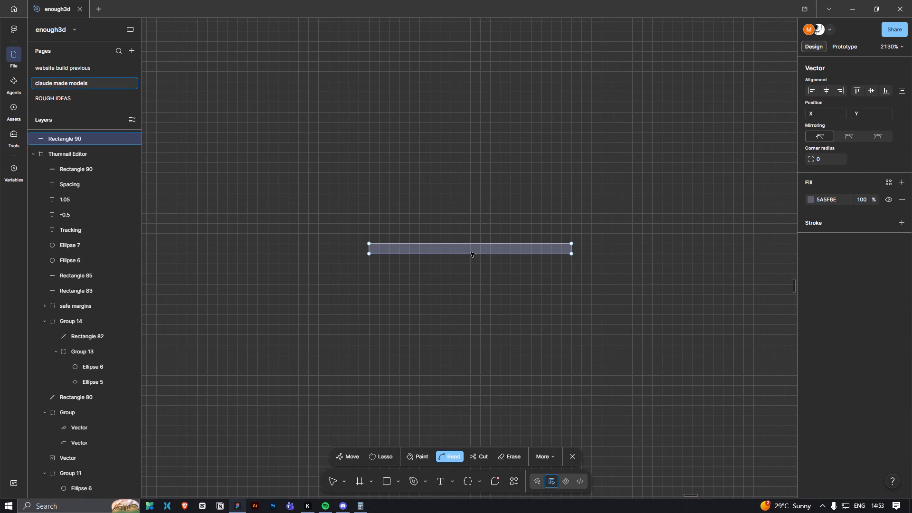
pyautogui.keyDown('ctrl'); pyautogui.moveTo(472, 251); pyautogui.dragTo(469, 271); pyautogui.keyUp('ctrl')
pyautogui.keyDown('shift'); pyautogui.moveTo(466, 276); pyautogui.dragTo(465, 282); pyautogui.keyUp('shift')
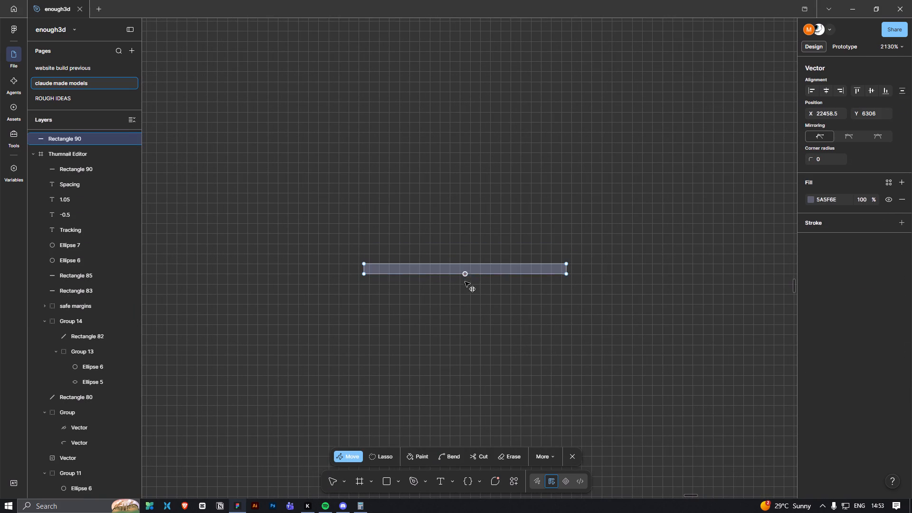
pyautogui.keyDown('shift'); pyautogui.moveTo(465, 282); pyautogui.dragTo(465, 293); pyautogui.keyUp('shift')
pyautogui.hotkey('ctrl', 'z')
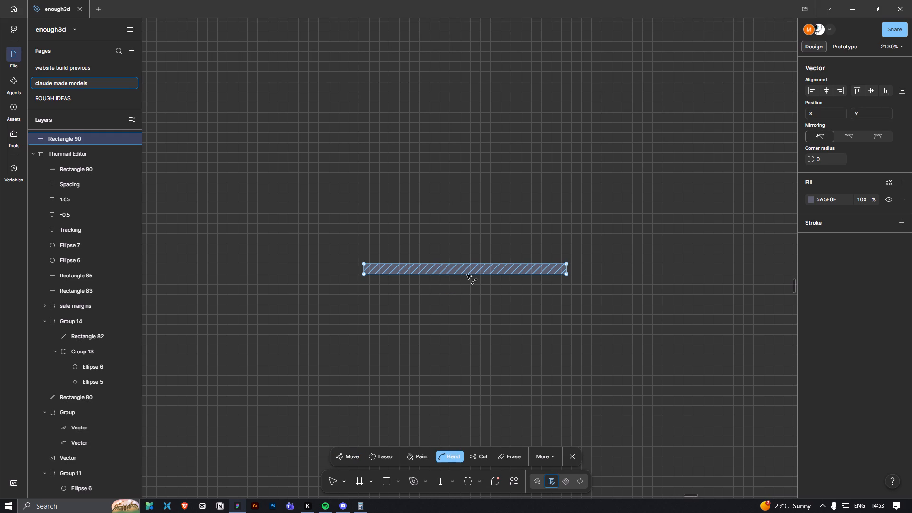
# Add a vector point near the centre of the pasted bar with the Pen tool.
pyautogui.keyDown('ctrl'); pyautogui.scroll(7, 462, 279); pyautogui.keyUp('ctrl')
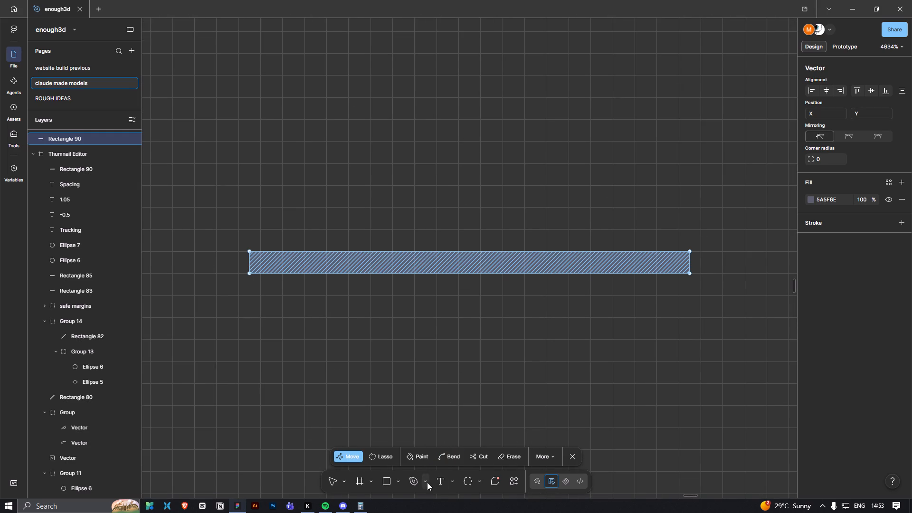
pyautogui.click(416, 480)
pyautogui.click(481, 263)
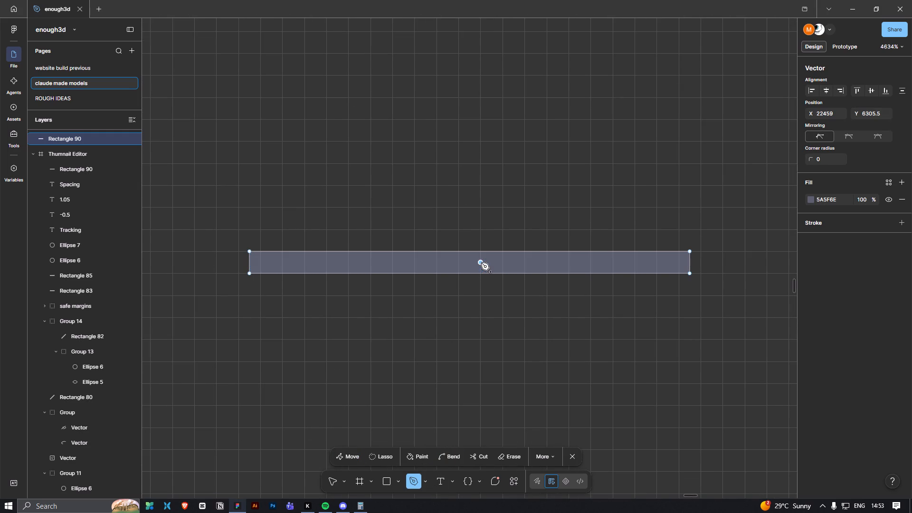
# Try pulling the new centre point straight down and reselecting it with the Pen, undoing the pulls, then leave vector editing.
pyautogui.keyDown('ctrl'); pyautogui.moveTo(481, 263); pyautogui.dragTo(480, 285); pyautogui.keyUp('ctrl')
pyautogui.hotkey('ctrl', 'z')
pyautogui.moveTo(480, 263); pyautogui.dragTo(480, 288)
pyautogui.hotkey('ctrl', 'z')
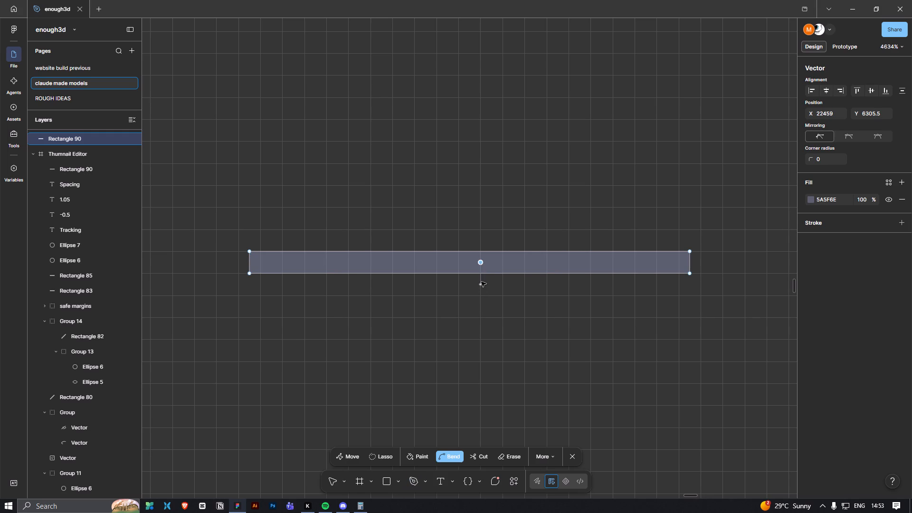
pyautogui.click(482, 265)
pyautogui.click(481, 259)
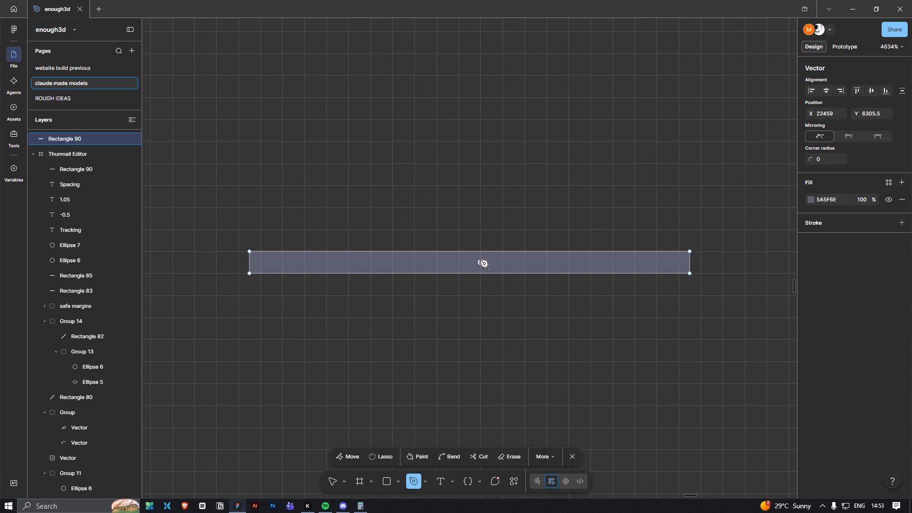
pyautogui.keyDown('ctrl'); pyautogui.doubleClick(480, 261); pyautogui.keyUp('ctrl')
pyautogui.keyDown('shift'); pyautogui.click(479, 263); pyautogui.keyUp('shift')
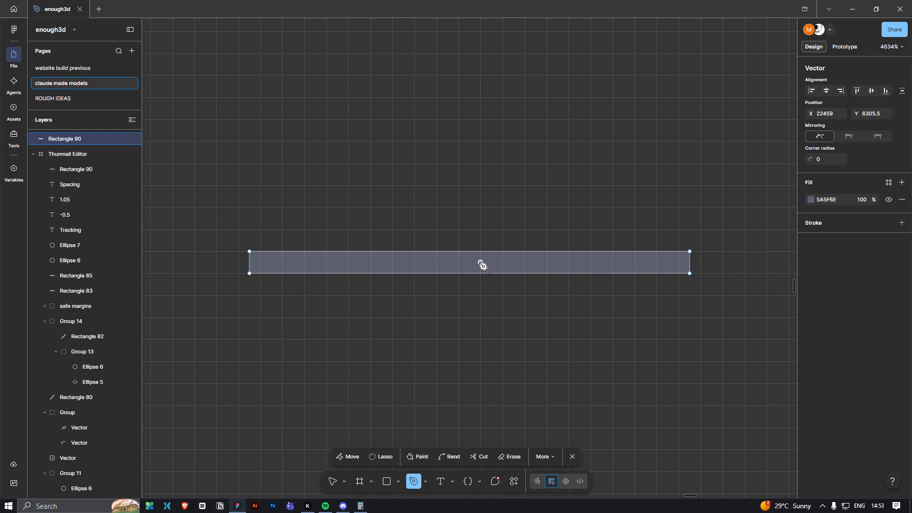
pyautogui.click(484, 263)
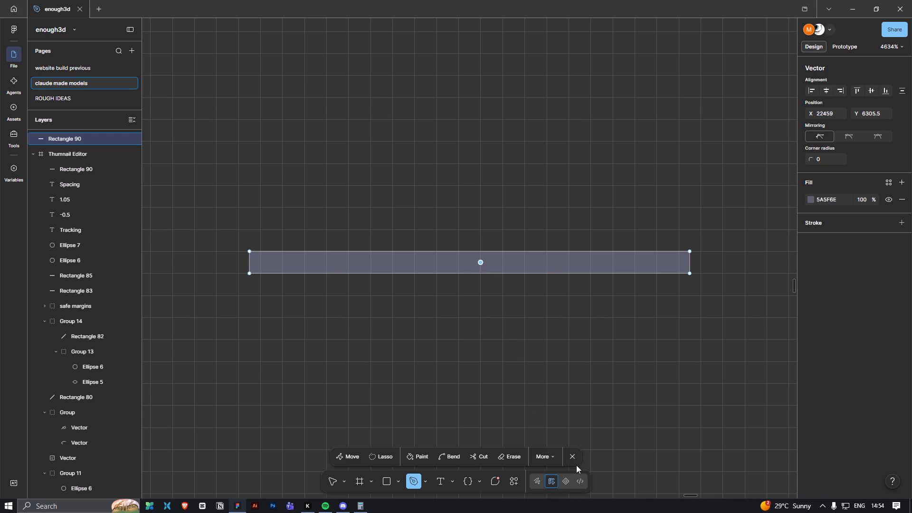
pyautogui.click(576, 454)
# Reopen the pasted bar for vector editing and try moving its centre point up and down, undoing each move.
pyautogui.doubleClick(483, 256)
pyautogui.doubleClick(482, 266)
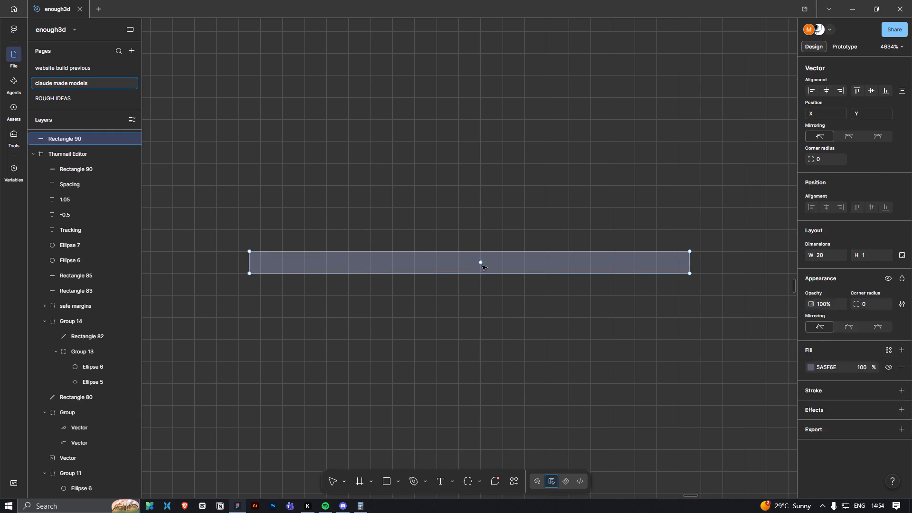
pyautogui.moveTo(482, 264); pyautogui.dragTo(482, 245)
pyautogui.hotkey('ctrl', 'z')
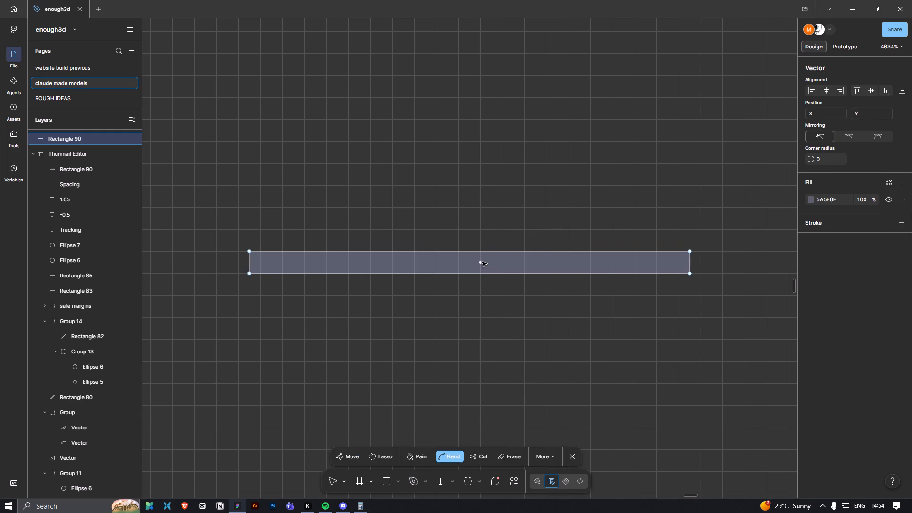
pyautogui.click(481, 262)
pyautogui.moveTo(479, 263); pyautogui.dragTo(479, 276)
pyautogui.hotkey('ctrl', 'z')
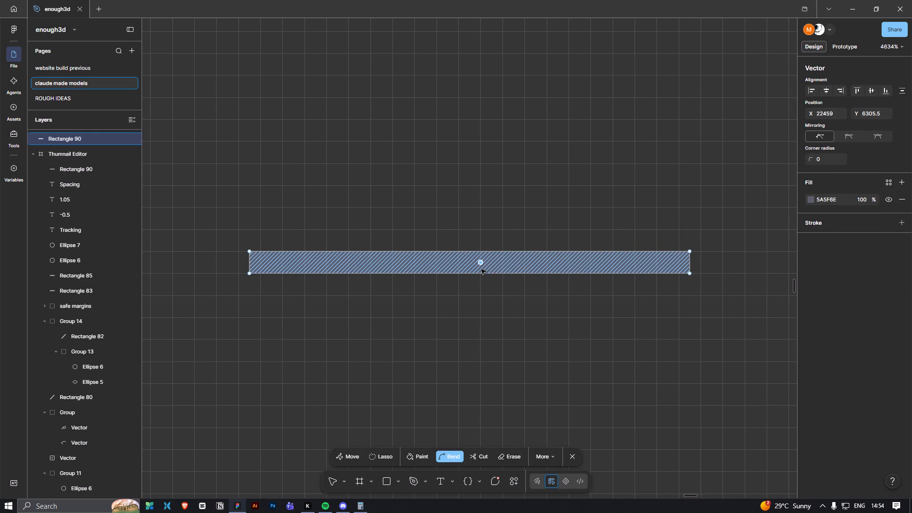
# Set the centre point's handles to mirror angle and move the point up onto the bar's top edge.
pyautogui.click(854, 135)
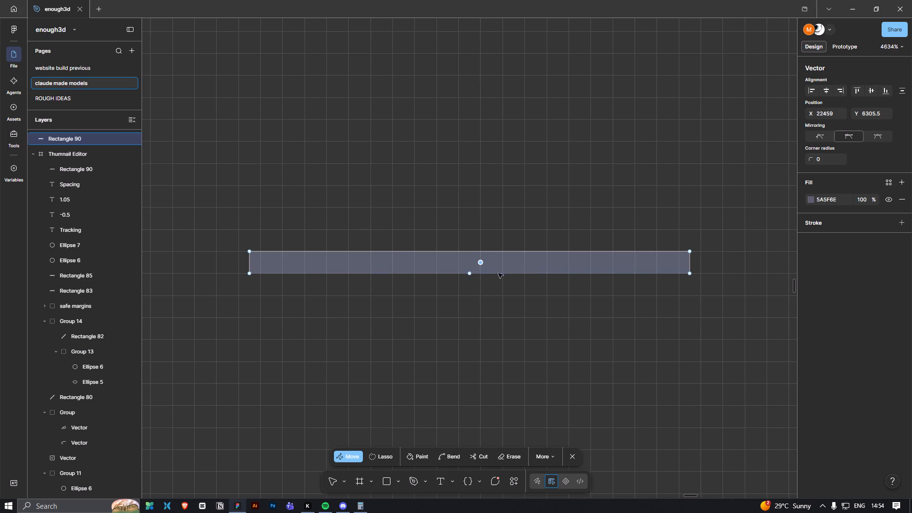
pyautogui.click(480, 263)
pyautogui.moveTo(480, 263); pyautogui.dragTo(484, 247)
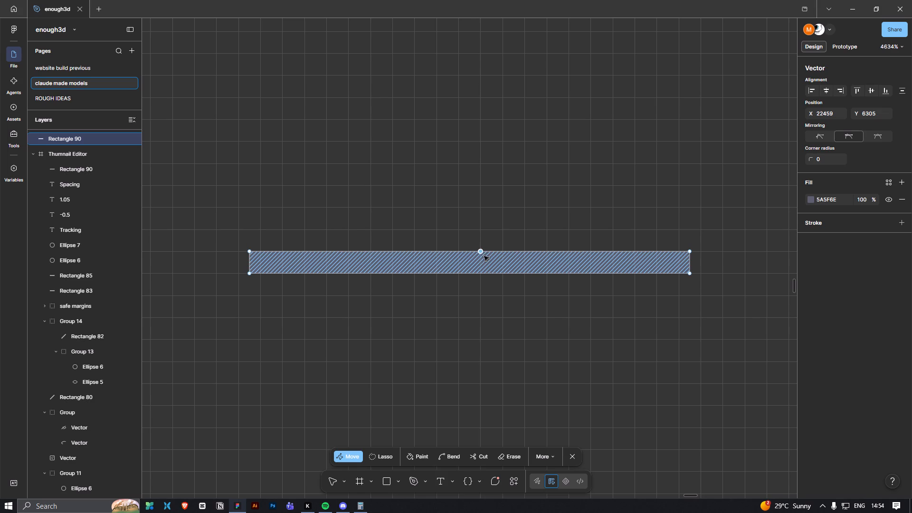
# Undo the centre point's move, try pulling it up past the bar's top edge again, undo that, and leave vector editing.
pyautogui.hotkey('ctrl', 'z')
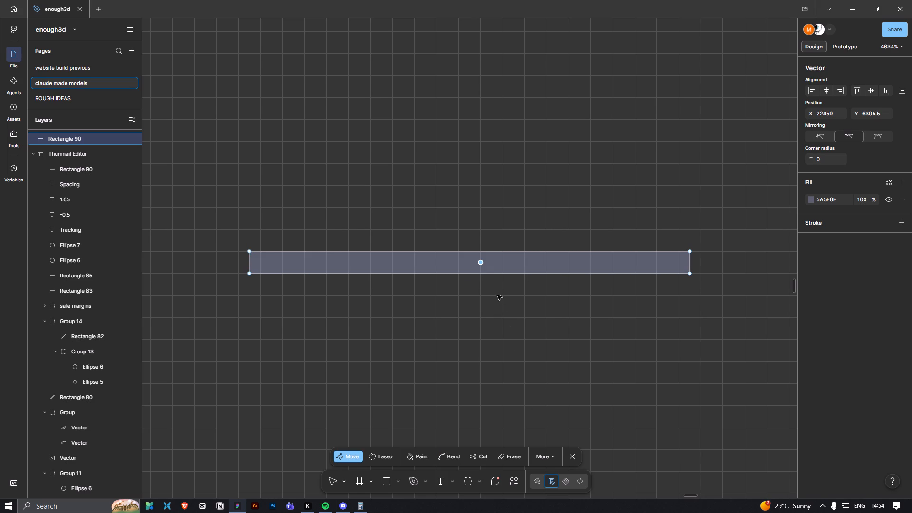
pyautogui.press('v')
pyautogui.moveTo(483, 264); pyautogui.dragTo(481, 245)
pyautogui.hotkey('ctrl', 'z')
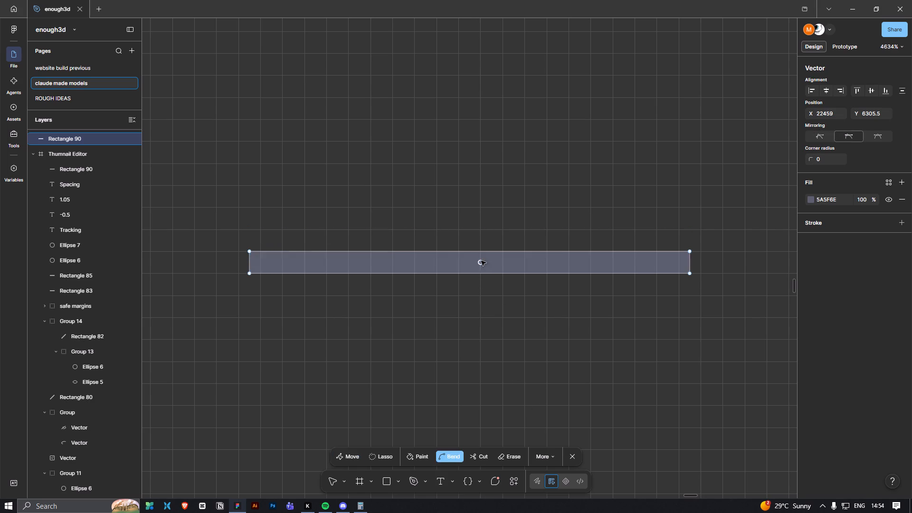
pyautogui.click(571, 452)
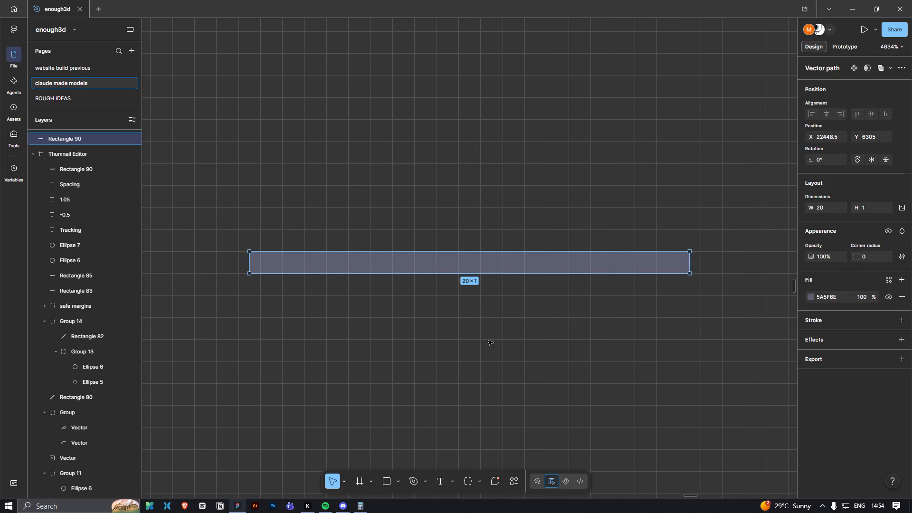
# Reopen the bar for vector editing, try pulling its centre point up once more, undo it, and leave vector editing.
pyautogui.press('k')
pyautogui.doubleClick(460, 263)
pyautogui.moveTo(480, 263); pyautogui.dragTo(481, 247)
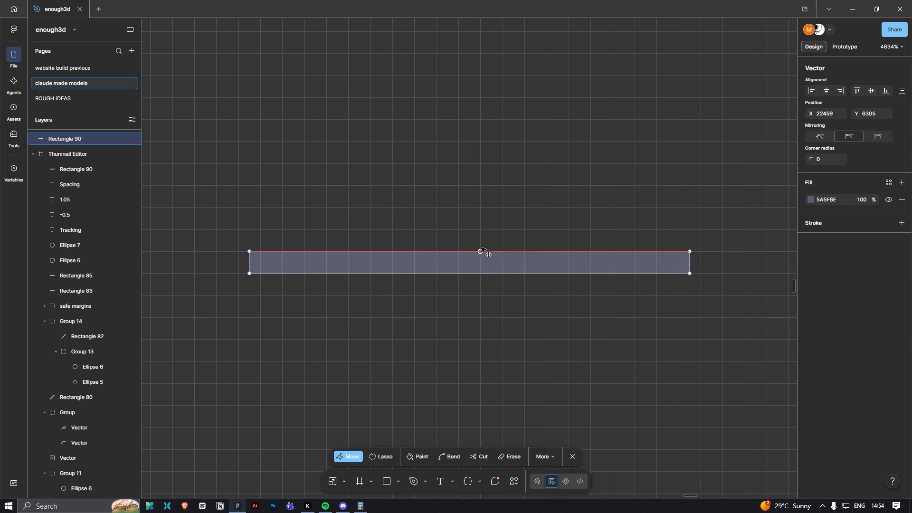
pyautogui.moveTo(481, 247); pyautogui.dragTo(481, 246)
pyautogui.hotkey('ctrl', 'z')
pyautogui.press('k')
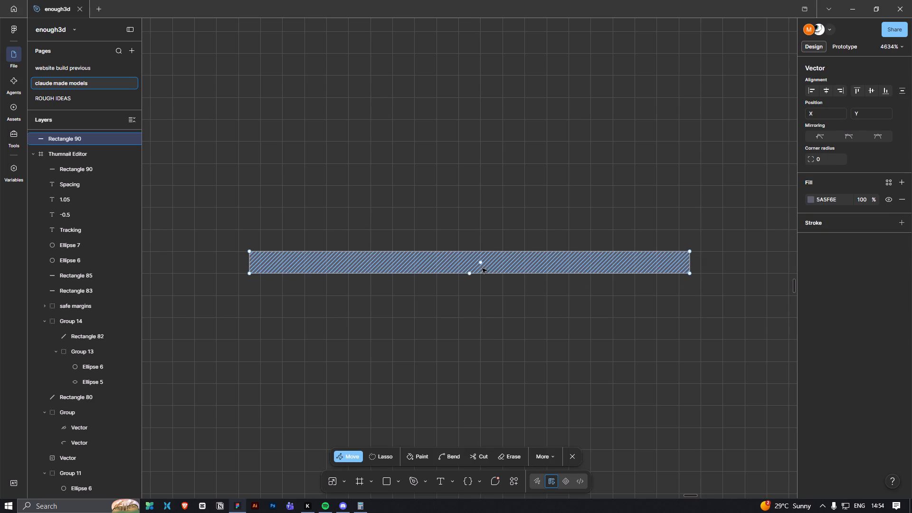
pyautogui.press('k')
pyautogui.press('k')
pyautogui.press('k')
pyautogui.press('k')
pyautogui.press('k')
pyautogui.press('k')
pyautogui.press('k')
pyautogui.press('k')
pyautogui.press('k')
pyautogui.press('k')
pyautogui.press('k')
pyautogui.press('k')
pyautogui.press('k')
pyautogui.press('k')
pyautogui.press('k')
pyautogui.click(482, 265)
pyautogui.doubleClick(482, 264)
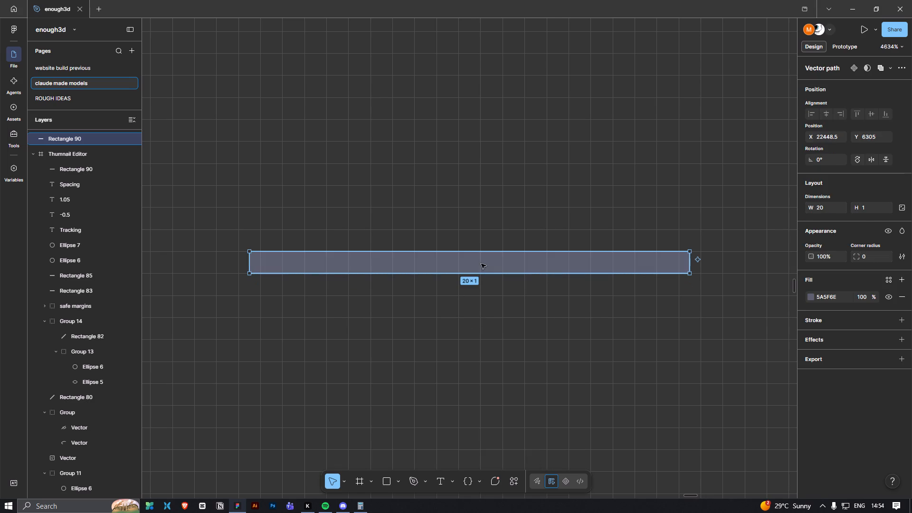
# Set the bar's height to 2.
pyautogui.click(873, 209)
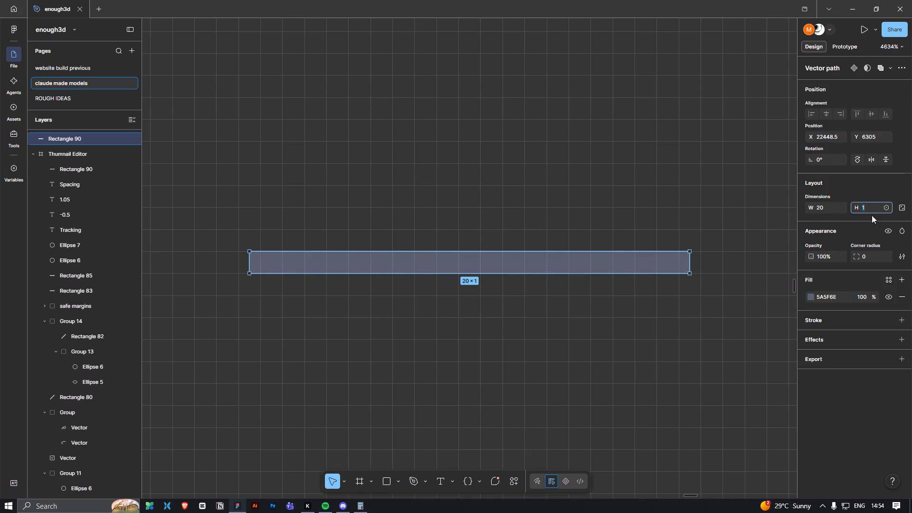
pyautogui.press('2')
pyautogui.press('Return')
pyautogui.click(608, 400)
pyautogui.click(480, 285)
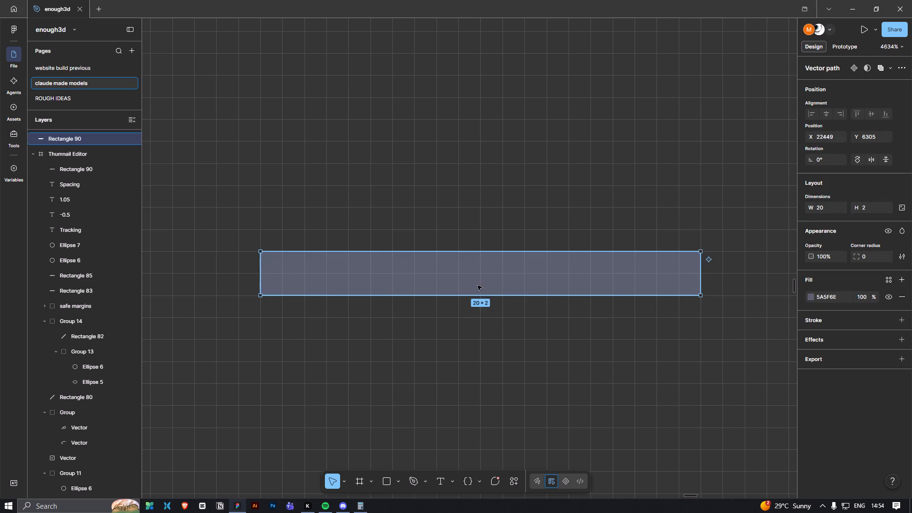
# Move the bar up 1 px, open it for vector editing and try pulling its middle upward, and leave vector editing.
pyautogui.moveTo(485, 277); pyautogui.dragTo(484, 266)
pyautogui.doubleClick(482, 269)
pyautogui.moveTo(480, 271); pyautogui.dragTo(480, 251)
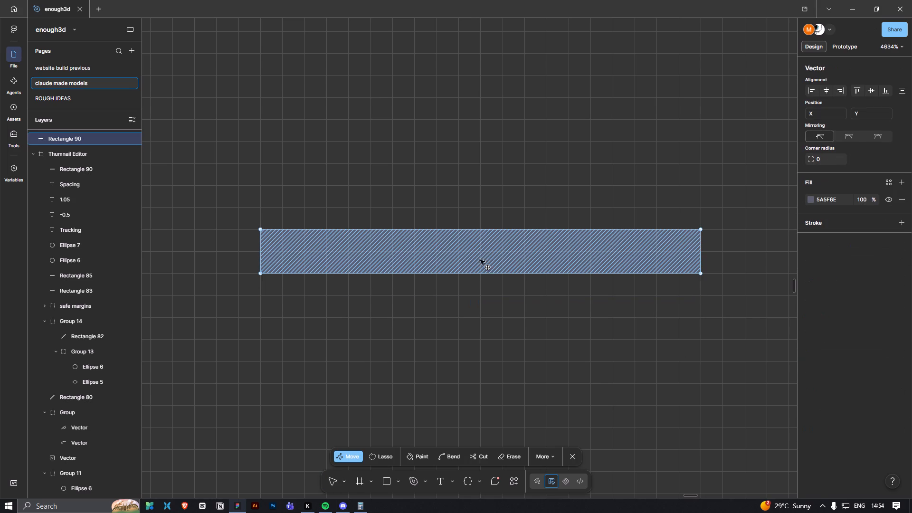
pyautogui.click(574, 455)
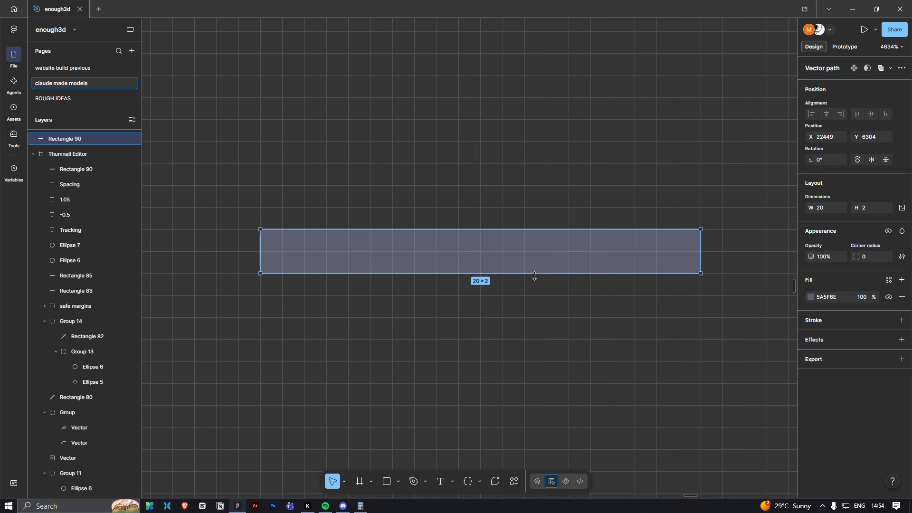
# Delete the pasted bar from the canvas.
pyautogui.press('BackSpace')
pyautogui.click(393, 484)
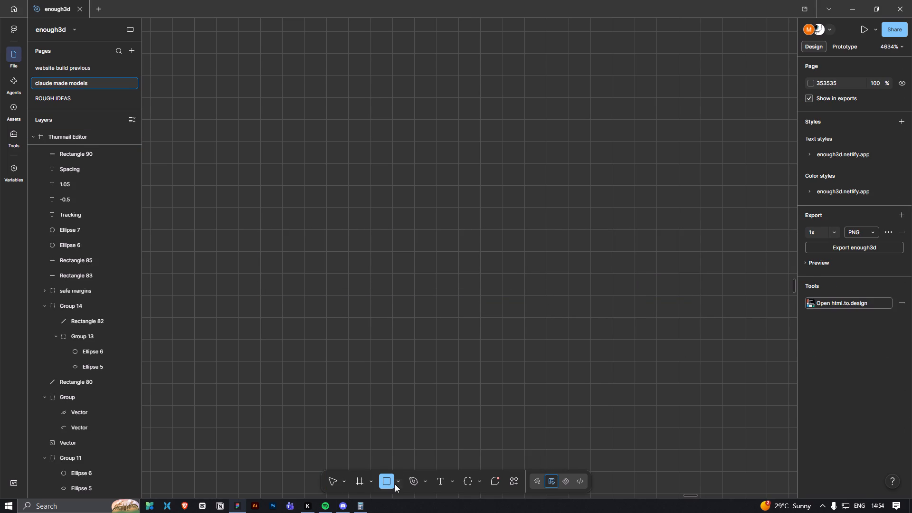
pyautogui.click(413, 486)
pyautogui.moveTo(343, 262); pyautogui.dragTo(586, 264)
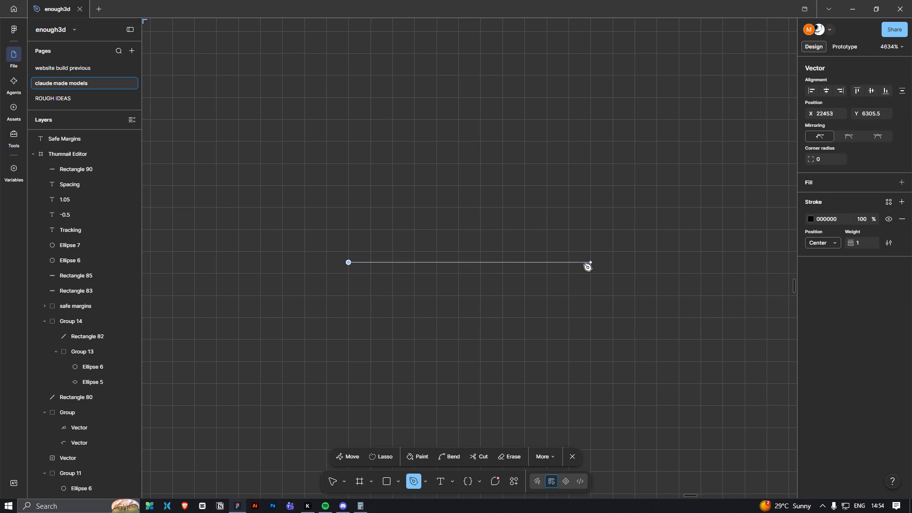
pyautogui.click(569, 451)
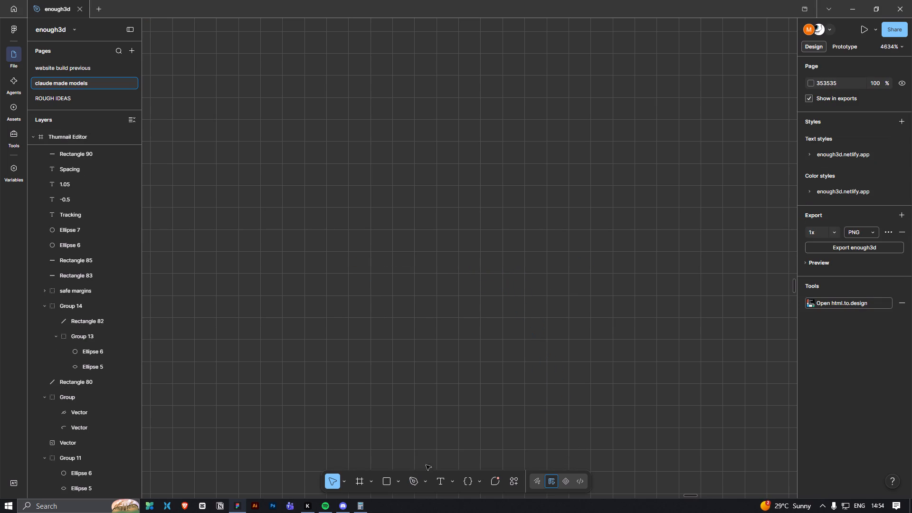
# Draw a horizontal line 12 px long on the empty canvas with the Line tool.
pyautogui.click(400, 484)
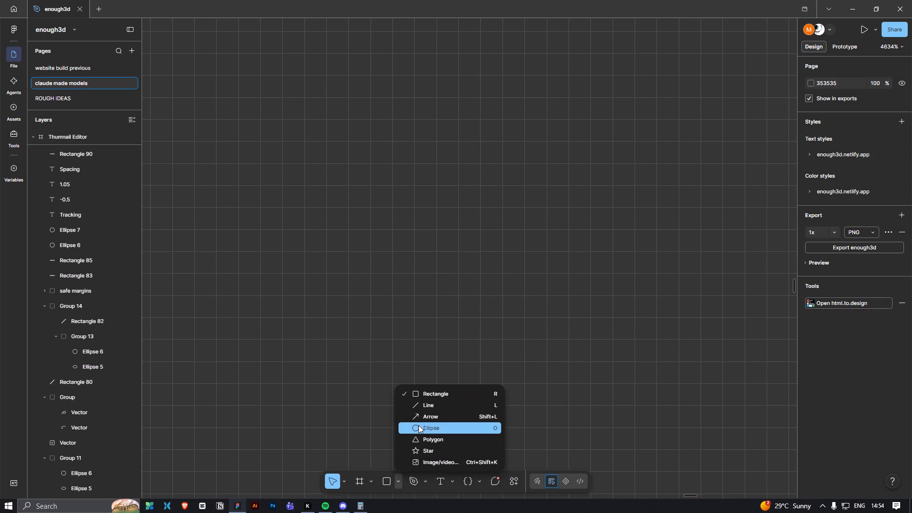
pyautogui.click(427, 410)
pyautogui.moveTo(361, 240); pyautogui.dragTo(637, 227)
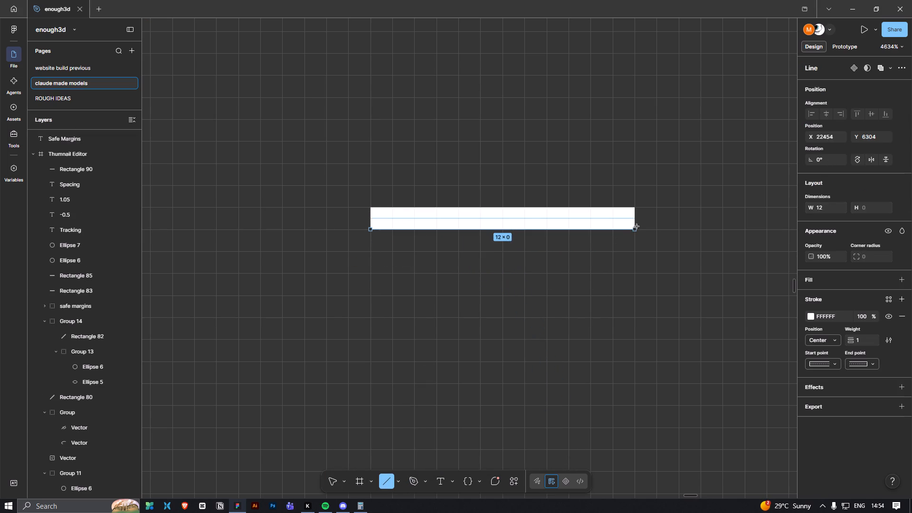
pyautogui.moveTo(637, 227); pyautogui.dragTo(638, 227)
# Open the line for vector editing, move its segment down about 1 px, and leave vector editing.
pyautogui.doubleClick(515, 224)
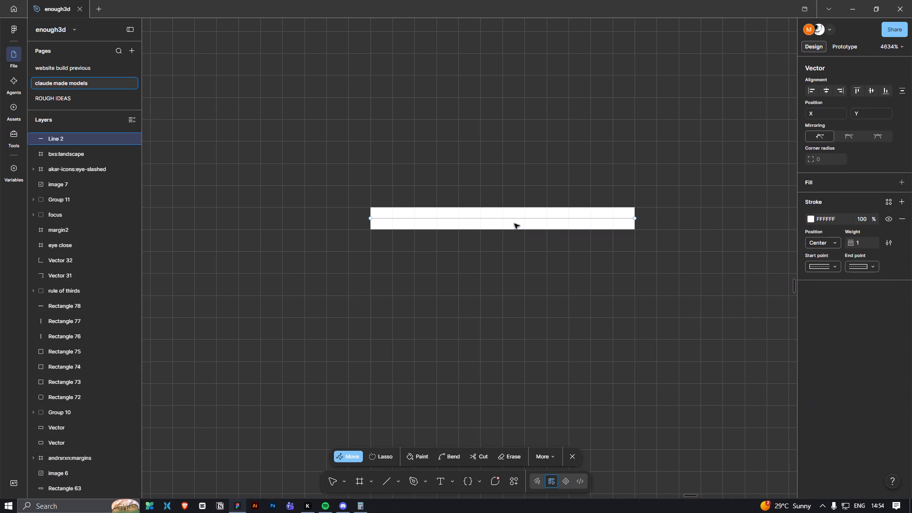
pyautogui.click(510, 222)
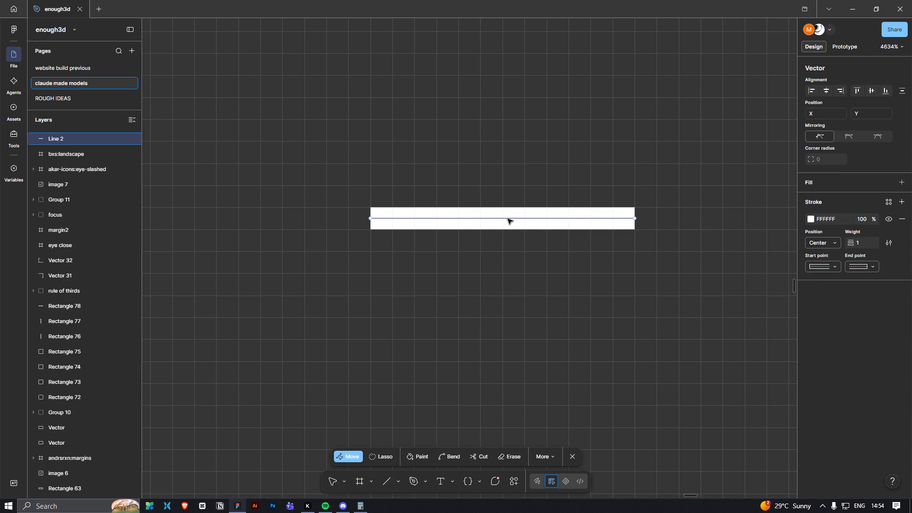
pyautogui.moveTo(508, 219); pyautogui.dragTo(506, 236)
pyautogui.doubleClick(501, 247)
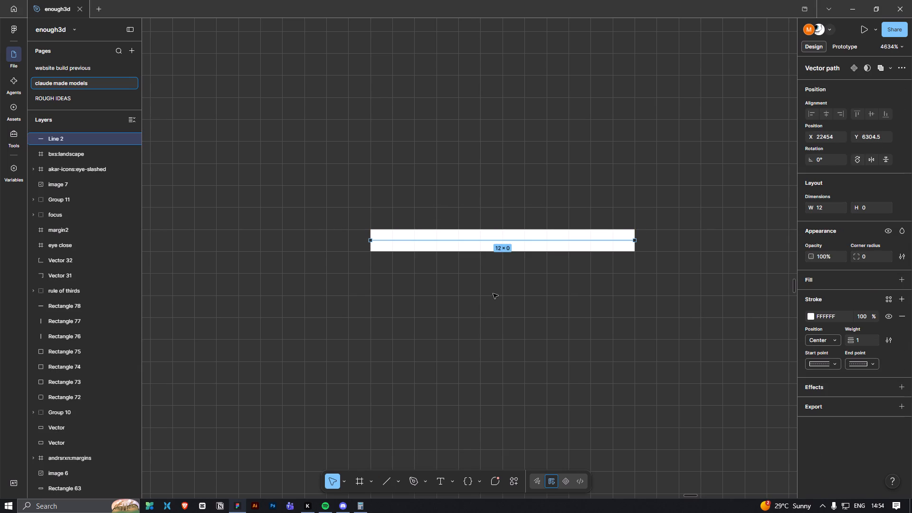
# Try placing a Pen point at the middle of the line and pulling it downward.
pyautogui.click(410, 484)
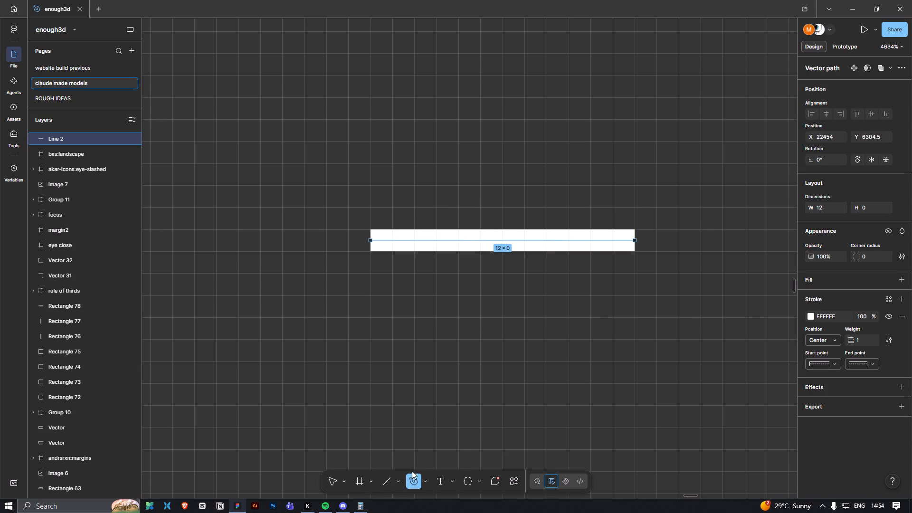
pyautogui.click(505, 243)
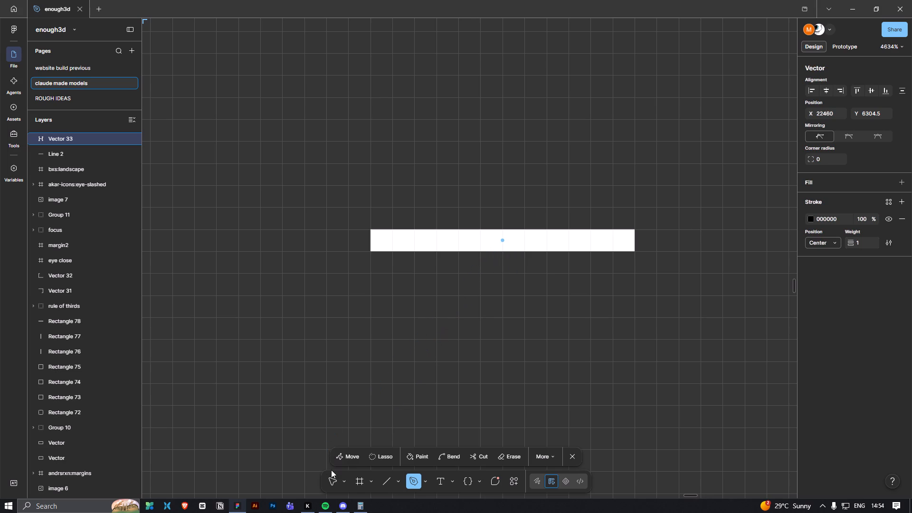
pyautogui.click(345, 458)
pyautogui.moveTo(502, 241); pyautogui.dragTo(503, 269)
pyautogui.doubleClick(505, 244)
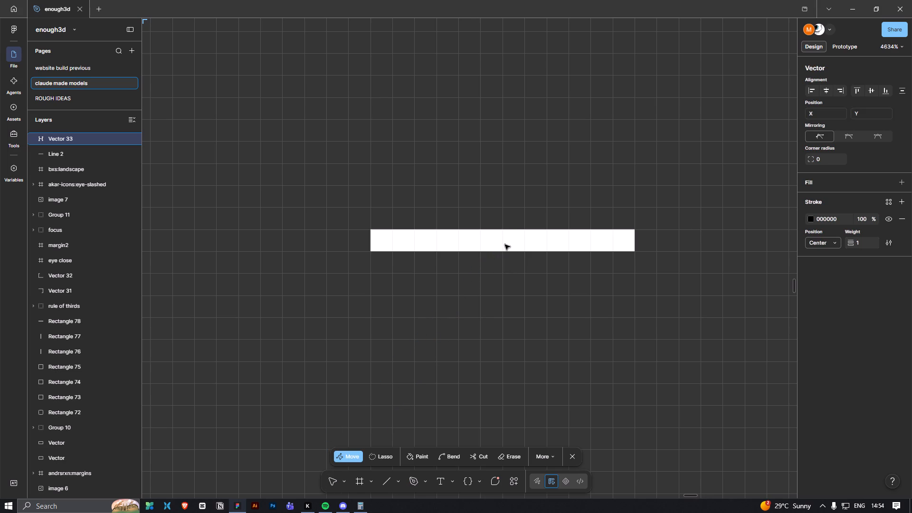
# Add a midpoint to the line in vector editing and pull it down 3 px to form a V-shaped chevron.
pyautogui.doubleClick(505, 242)
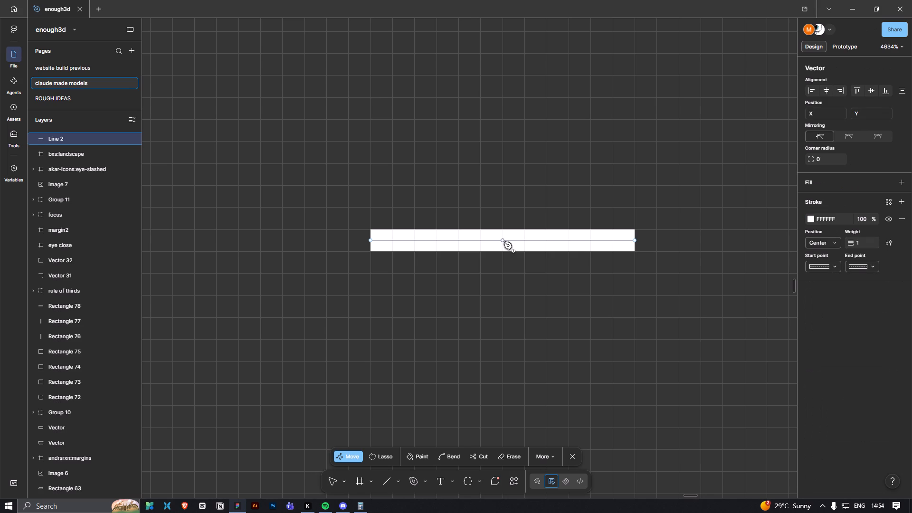
pyautogui.moveTo(504, 242); pyautogui.dragTo(499, 229)
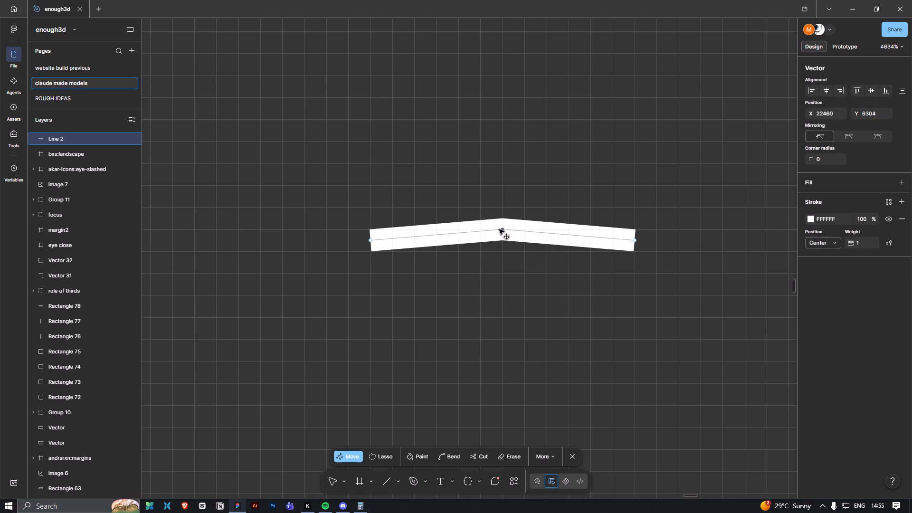
pyautogui.moveTo(499, 229); pyautogui.dragTo(495, 298)
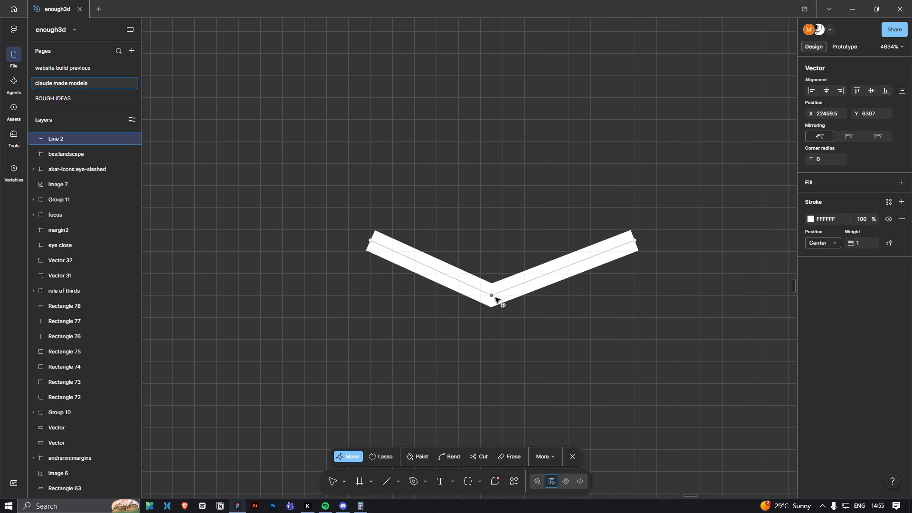
pyautogui.moveTo(495, 298); pyautogui.dragTo(501, 304)
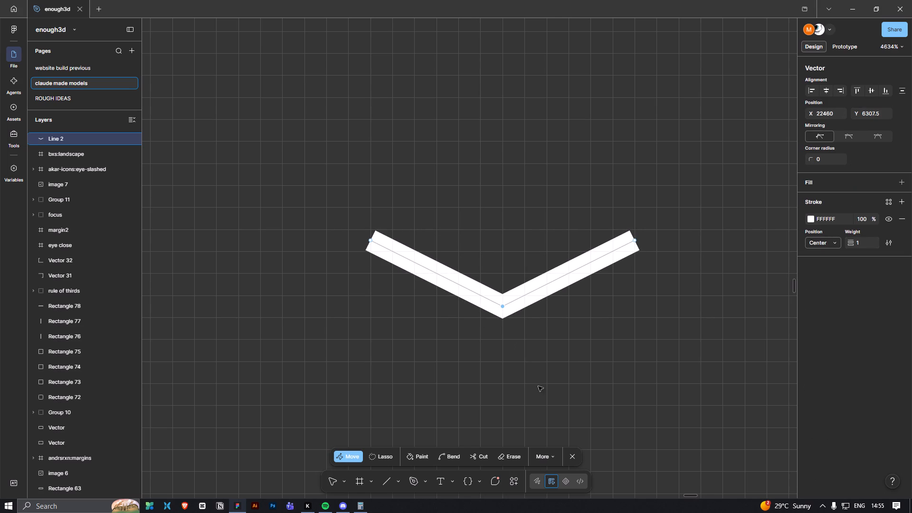
pyautogui.click(569, 456)
pyautogui.click(477, 361)
pyautogui.keyDown('ctrl'); pyautogui.scroll(-9, 477, 360); pyautogui.keyUp('ctrl')
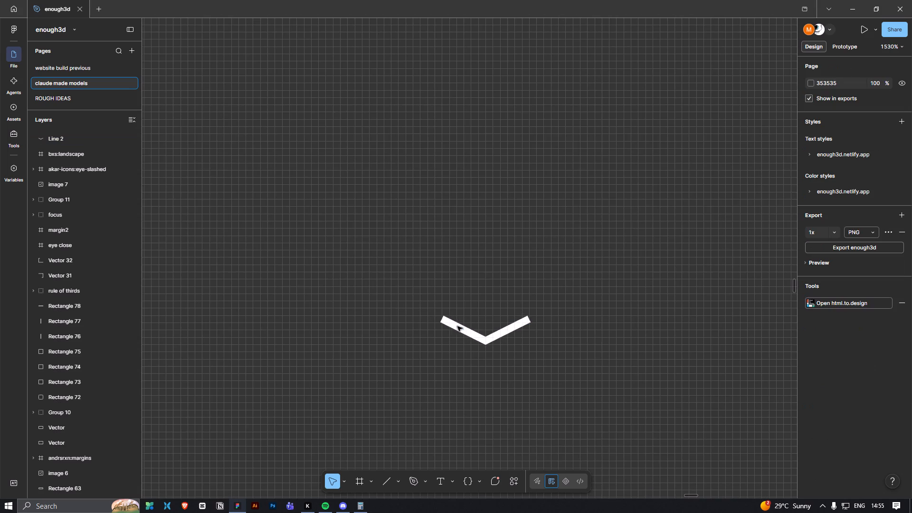
# Reopen the chevron for vector editing and raise its bottom point so the shape is 12 × 2, with the point at Y 6306.5.
pyautogui.click(477, 339)
pyautogui.doubleClick(491, 340)
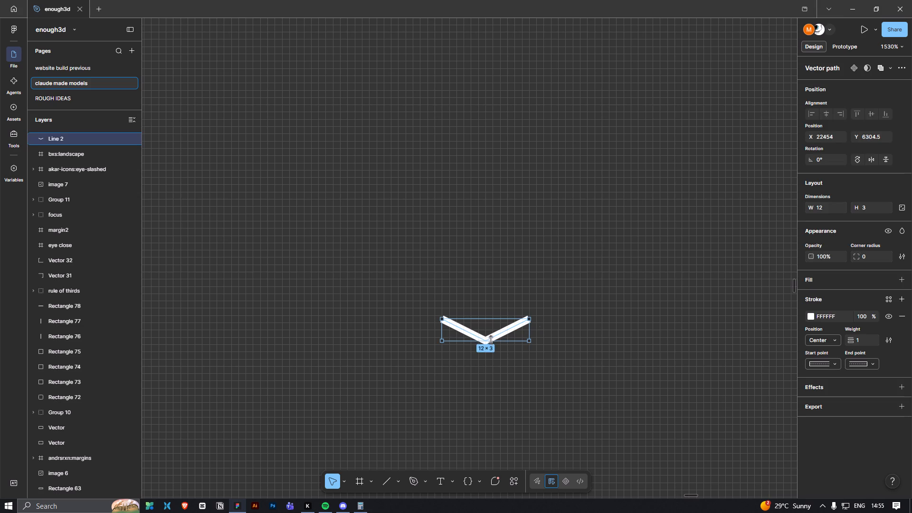
pyautogui.keyDown('ctrl'); pyautogui.scroll(4, 490, 341); pyautogui.keyUp('ctrl')
pyautogui.moveTo(485, 342); pyautogui.dragTo(484, 334)
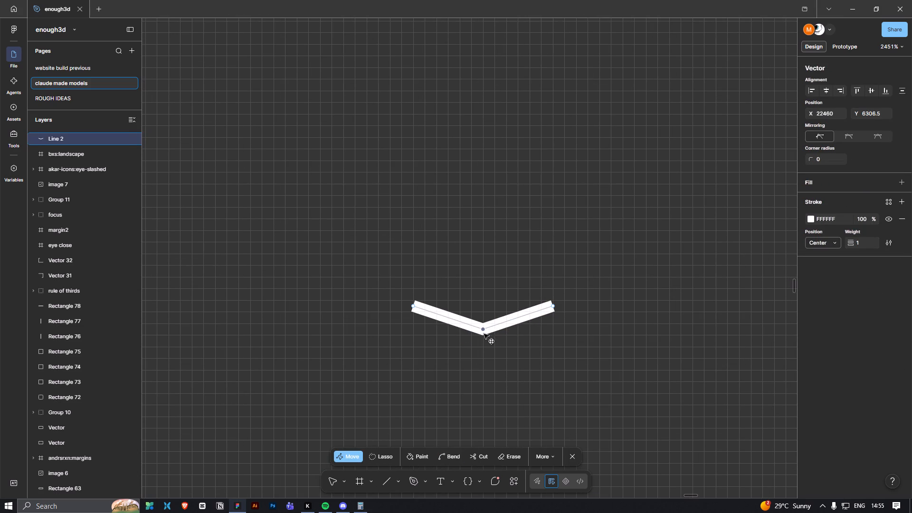
pyautogui.moveTo(484, 334); pyautogui.dragTo(484, 327)
pyautogui.click(484, 331)
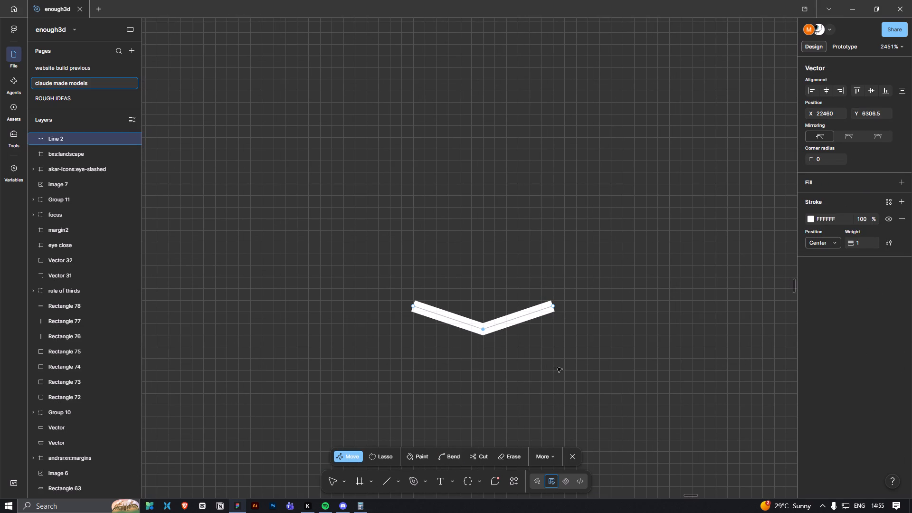
pyautogui.press('Escape')
pyautogui.press('Escape')
# Move the chevron from the empty canvas onto the dark Thumbnail editor frame, near the eye icons.
pyautogui.scroll(-2, 520, 358)
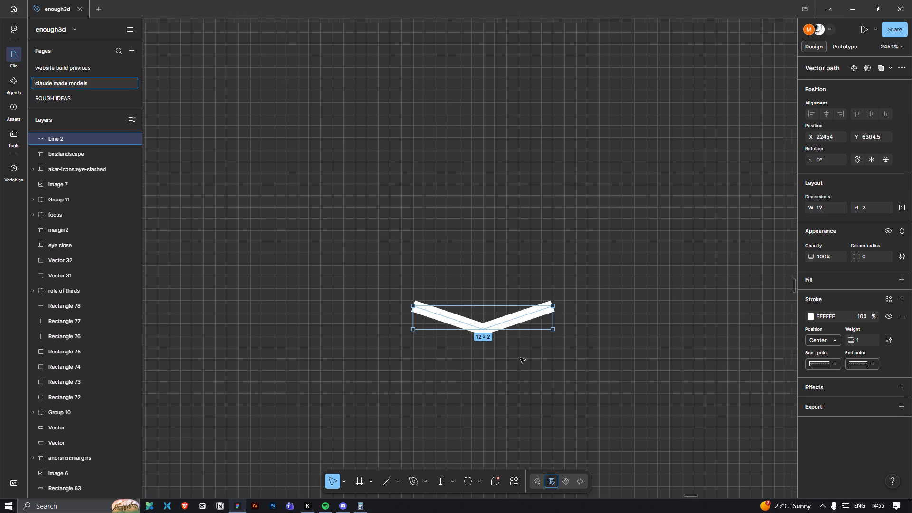
pyautogui.scroll(-3, 520, 358)
pyautogui.keyDown('ctrl'); pyautogui.click(511, 361); pyautogui.keyUp('ctrl')
pyautogui.keyDown('ctrl'); pyautogui.scroll(-4, 509, 355); pyautogui.keyUp('ctrl')
pyautogui.keyDown('ctrl'); pyautogui.moveTo(442, 303); pyautogui.dragTo(545, 353); pyautogui.keyUp('ctrl')
pyautogui.keyDown('ctrl'); pyautogui.scroll(-15, 540, 367); pyautogui.keyUp('ctrl')
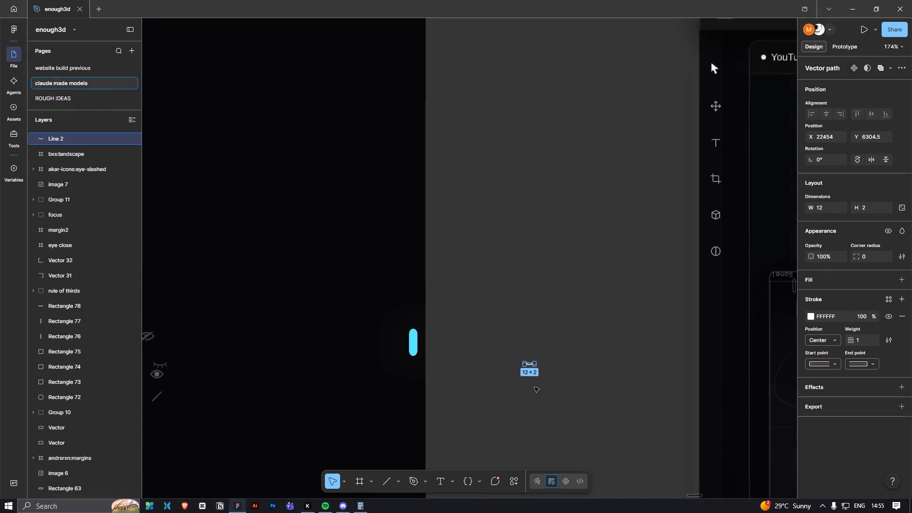
pyautogui.press('space')
pyautogui.moveTo(504, 394); pyautogui.dragTo(567, 374)
pyautogui.moveTo(591, 344); pyautogui.dragTo(234, 300)
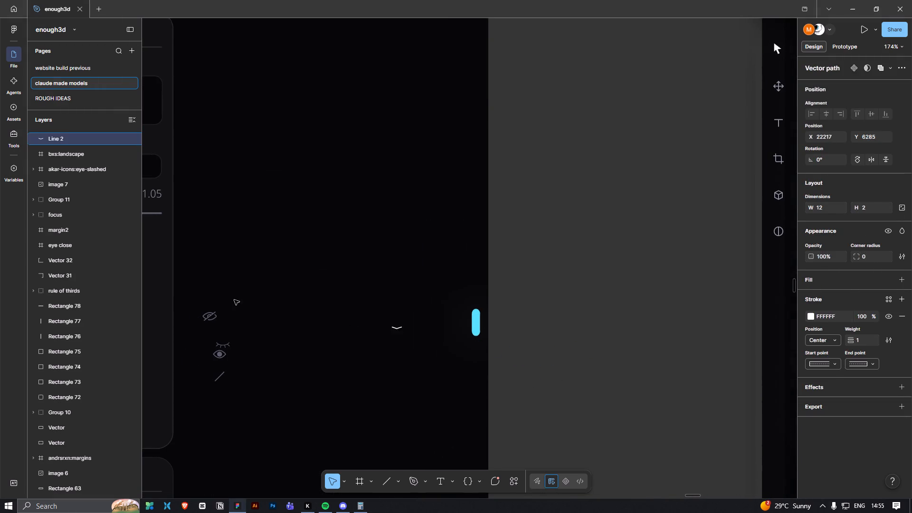
pyautogui.moveTo(234, 300); pyautogui.dragTo(234, 303)
# Move the chevron into the Fonts field of the Text and typography panel, below the small grey bar.
pyautogui.press('space')
pyautogui.press('space')
pyautogui.press('space')
pyautogui.press('space')
pyautogui.press('space')
pyautogui.moveTo(252, 337); pyautogui.dragTo(664, 351)
pyautogui.click(646, 320)
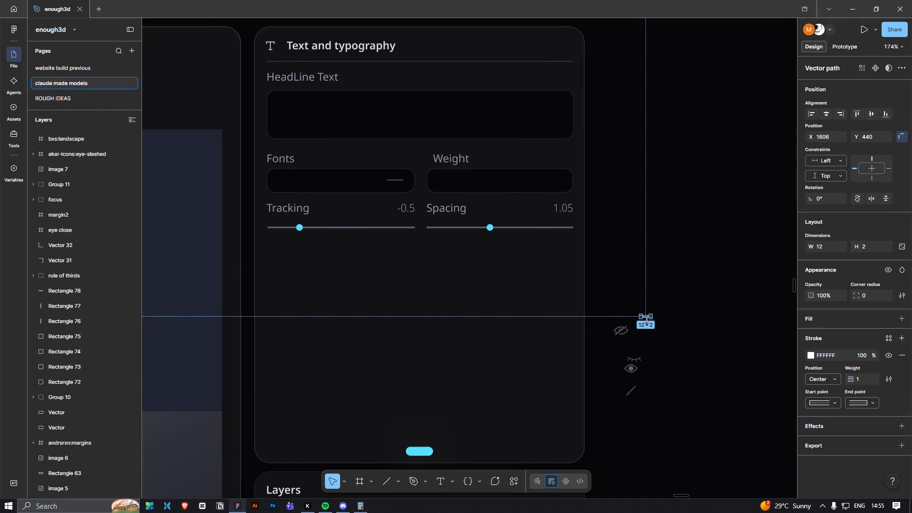
pyautogui.moveTo(646, 317); pyautogui.dragTo(397, 190)
# Move the chevron up over the small grey bar in the Fonts field, to X 1302, Y 275.
pyautogui.keyDown('ctrl'); pyautogui.scroll(17, 402, 204); pyautogui.keyUp('ctrl')
pyautogui.keyDown('ctrl'); pyautogui.scroll(5, 389, 202); pyautogui.keyUp('ctrl')
pyautogui.press('space')
pyautogui.press('space')
pyautogui.moveTo(356, 179); pyautogui.dragTo(355, 184)
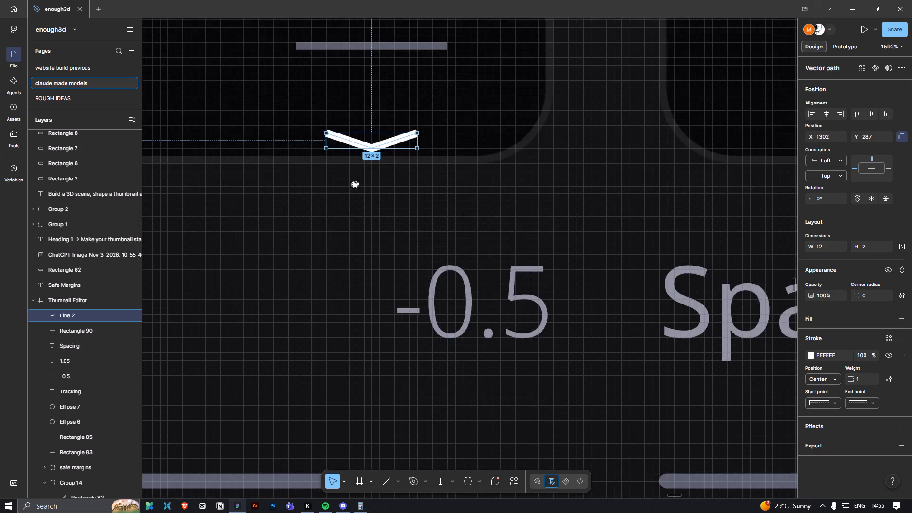
pyautogui.moveTo(355, 184); pyautogui.dragTo(379, 353)
pyautogui.moveTo(396, 323); pyautogui.dragTo(392, 230)
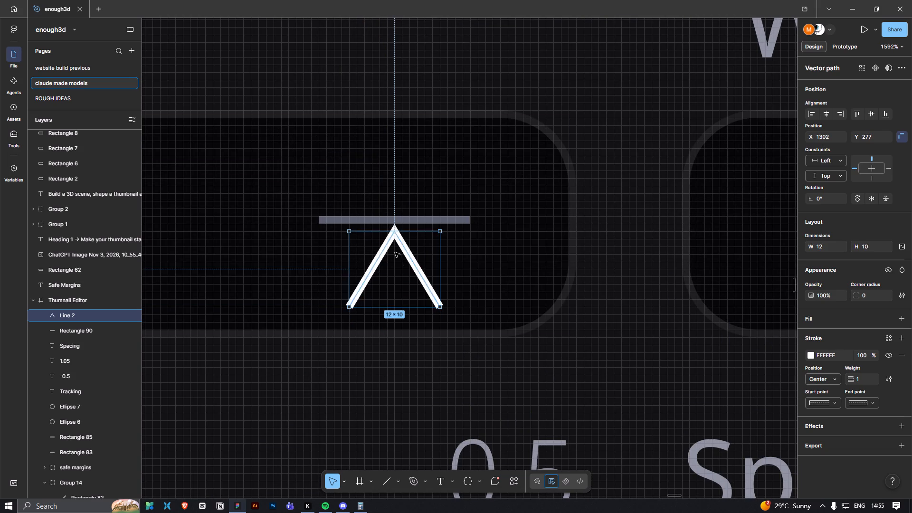
pyautogui.hotkey('ctrl', 'z')
pyautogui.moveTo(402, 316); pyautogui.dragTo(400, 215)
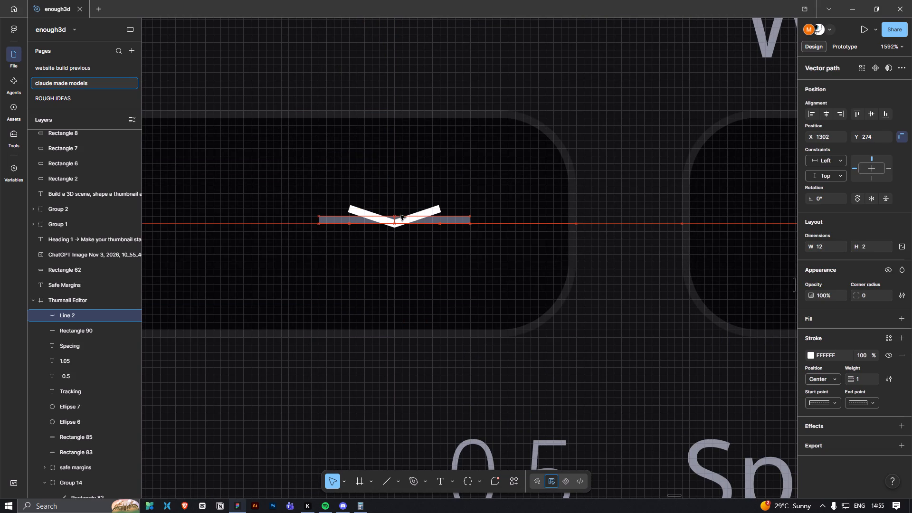
pyautogui.moveTo(400, 215); pyautogui.dragTo(400, 225)
# Move the small grey bar down, clear of the chevron, within the Fonts field.
pyautogui.click(457, 222)
pyautogui.moveTo(455, 221); pyautogui.dragTo(455, 236)
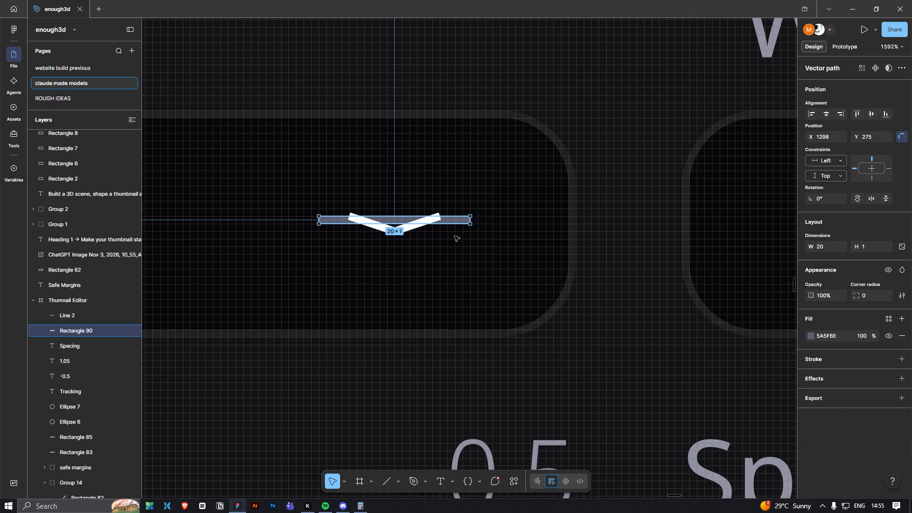
pyautogui.moveTo(455, 236); pyautogui.dragTo(454, 274)
# Recolour the chevron's stroke to 5A5F6E by sampling the small grey bar.
pyautogui.click(424, 224)
pyautogui.click(811, 354)
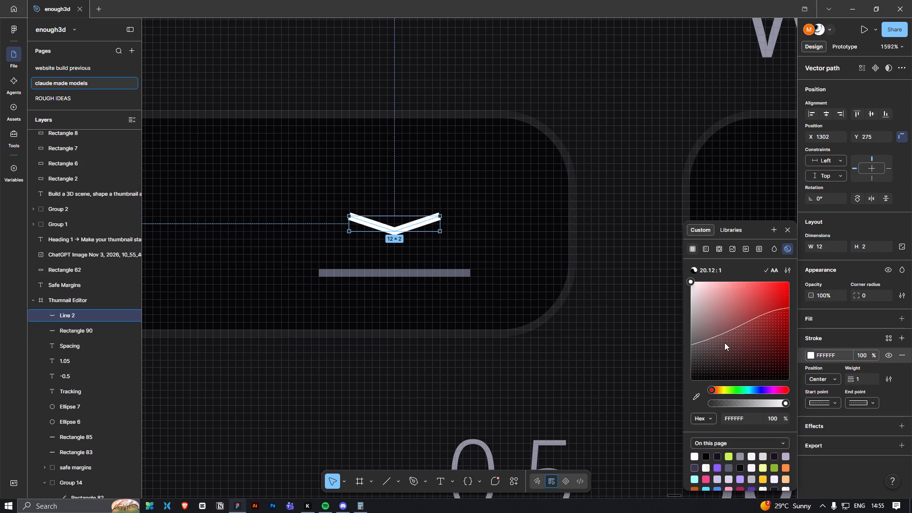
pyautogui.click(695, 392)
pyautogui.click(421, 273)
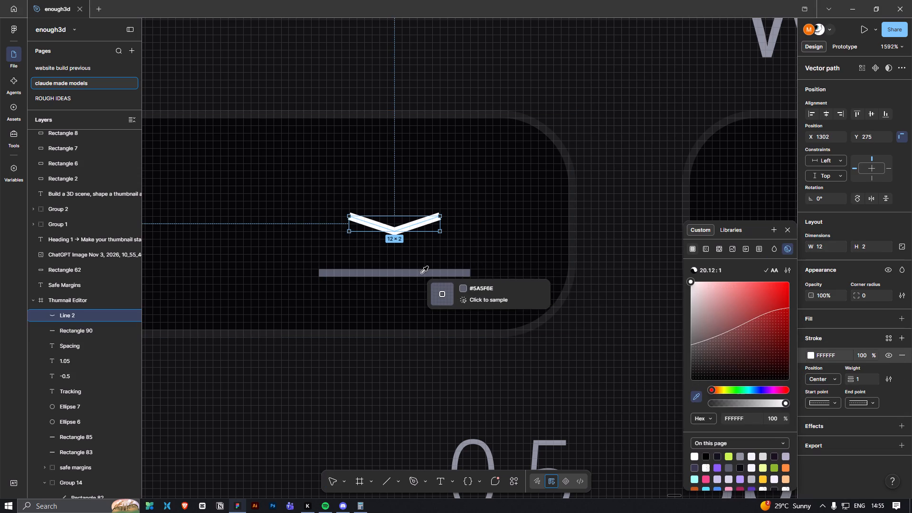
pyautogui.click(614, 338)
# Move the small grey bar out of the Fonts field to just below its edge, at X 1316, Y 294.
pyautogui.click(441, 274)
pyautogui.moveTo(441, 271); pyautogui.dragTo(559, 345)
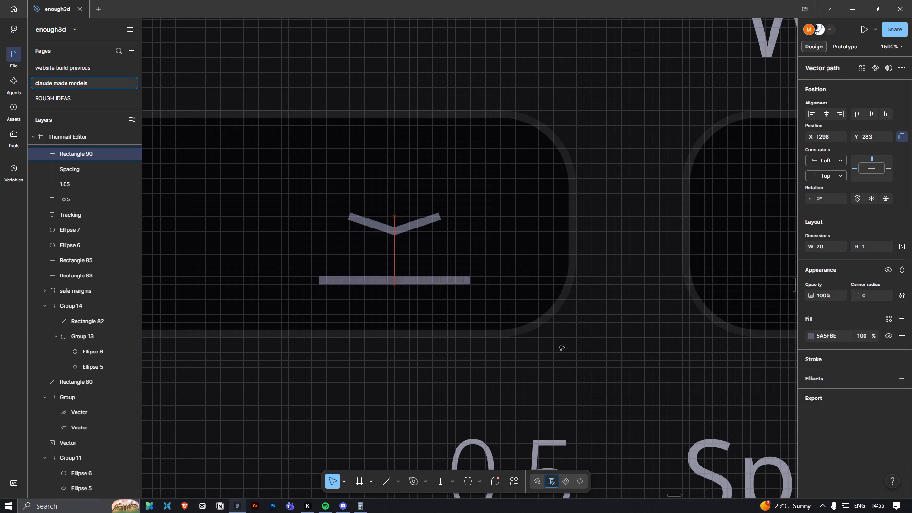
pyautogui.moveTo(559, 345); pyautogui.dragTo(580, 361)
pyautogui.keyDown('ctrl'); pyautogui.scroll(-14, 556, 405); pyautogui.keyUp('ctrl')
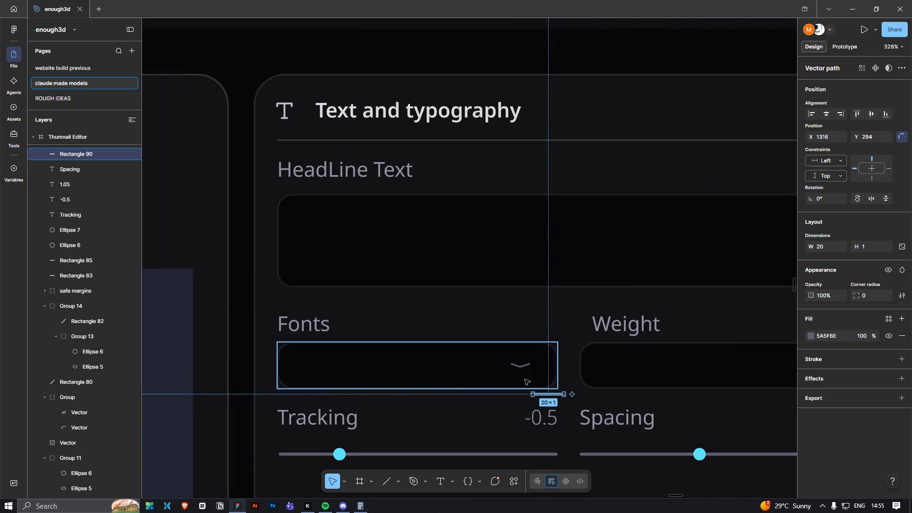
# Deepen the chevron in vector editing by lowering its bottom point to Y 278.5.
pyautogui.keyDown('ctrl'); pyautogui.click(528, 369); pyautogui.keyUp('ctrl')
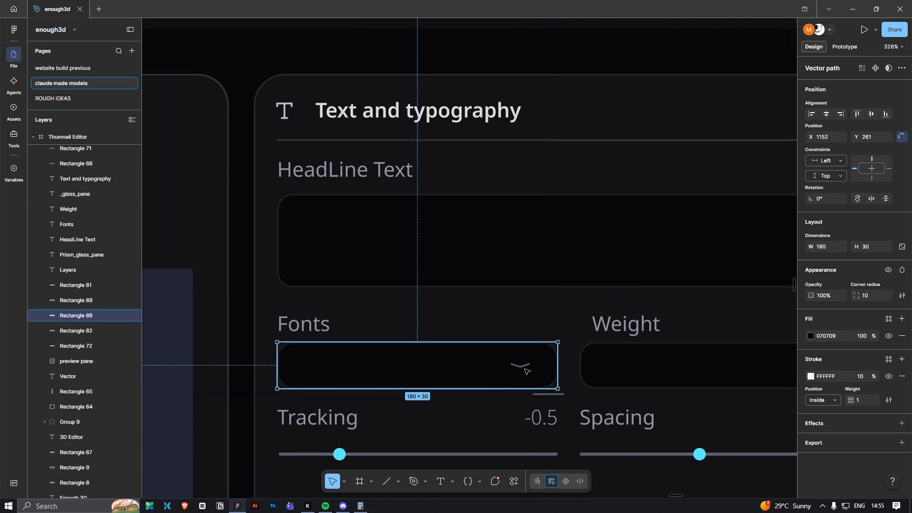
pyautogui.keyDown('ctrl'); pyautogui.click(525, 366); pyautogui.keyUp('ctrl')
pyautogui.keyDown('ctrl'); pyautogui.scroll(13, 525, 366); pyautogui.keyUp('ctrl')
pyautogui.keyDown('ctrl'); pyautogui.doubleClick(519, 367); pyautogui.keyUp('ctrl')
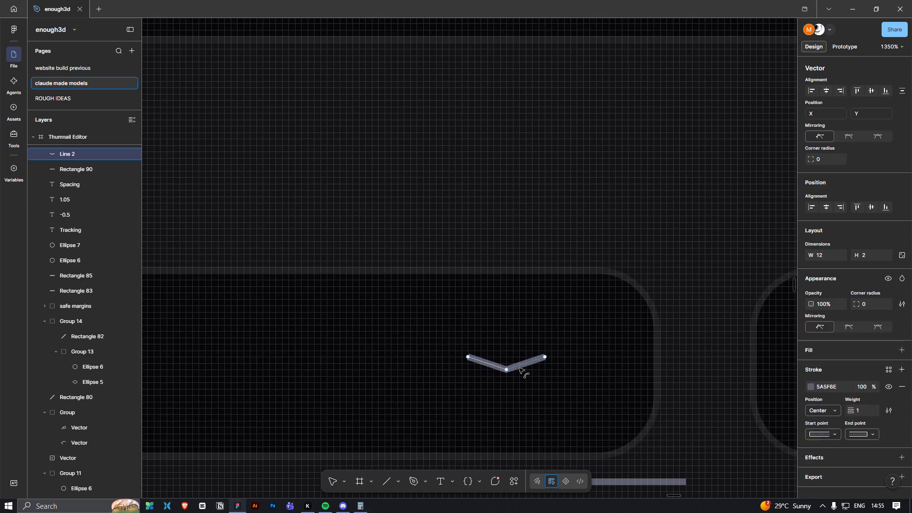
pyautogui.moveTo(506, 370); pyautogui.dragTo(507, 378)
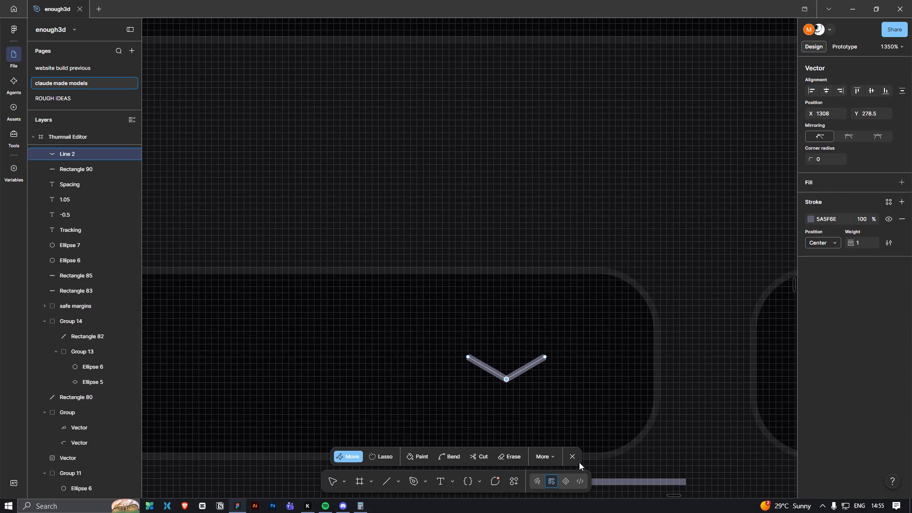
pyautogui.click(574, 460)
pyautogui.click(695, 442)
# Nudge the chevron sideways within the Fonts field to X 1305.
pyautogui.keyDown('ctrl'); pyautogui.scroll(-5, 692, 442); pyautogui.keyUp('ctrl')
pyautogui.keyDown('ctrl'); pyautogui.scroll(1, 684, 434); pyautogui.keyUp('ctrl')
pyautogui.keyDown('ctrl'); pyautogui.scroll(-4, 680, 432); pyautogui.keyUp('ctrl')
pyautogui.press('space')
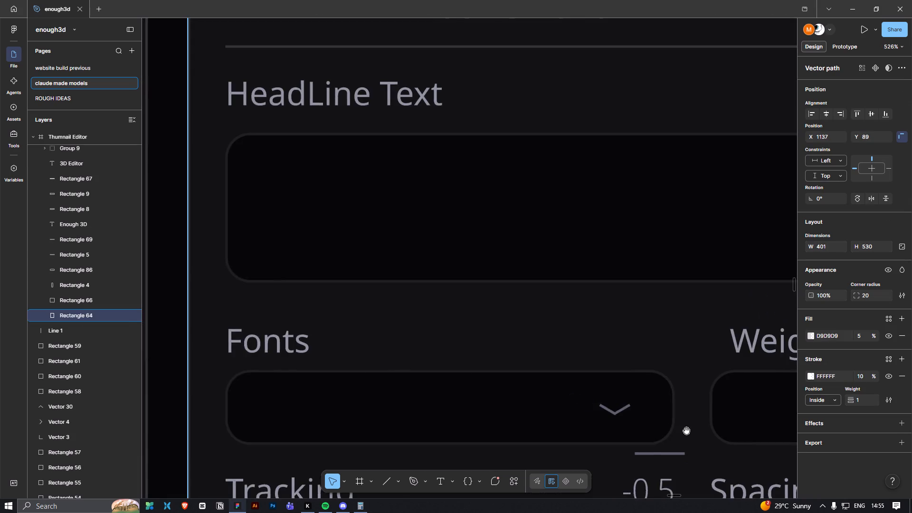
pyautogui.moveTo(687, 431); pyautogui.dragTo(562, 396)
pyautogui.keyDown('ctrl'); pyautogui.scroll(-10, 562, 396); pyautogui.keyUp('ctrl')
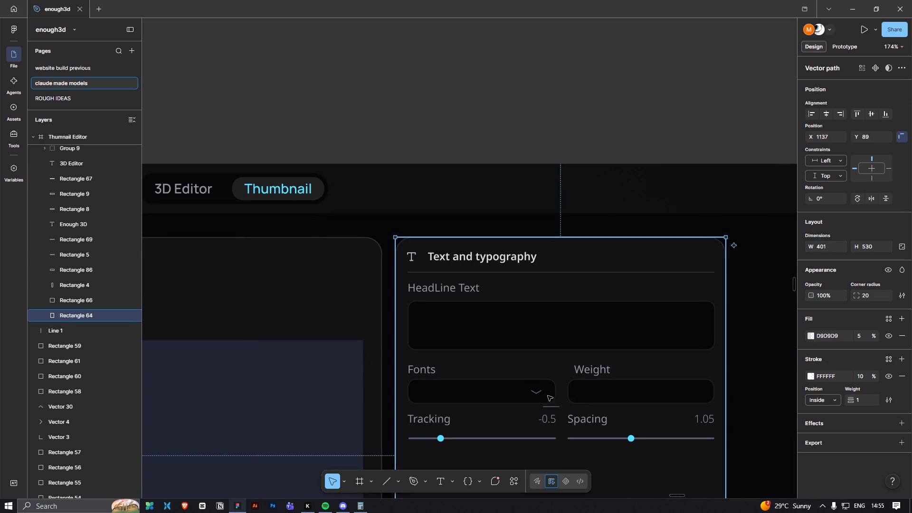
pyautogui.click(540, 395)
pyautogui.keyDown('ctrl'); pyautogui.click(538, 393); pyautogui.keyUp('ctrl')
pyautogui.press('Right')
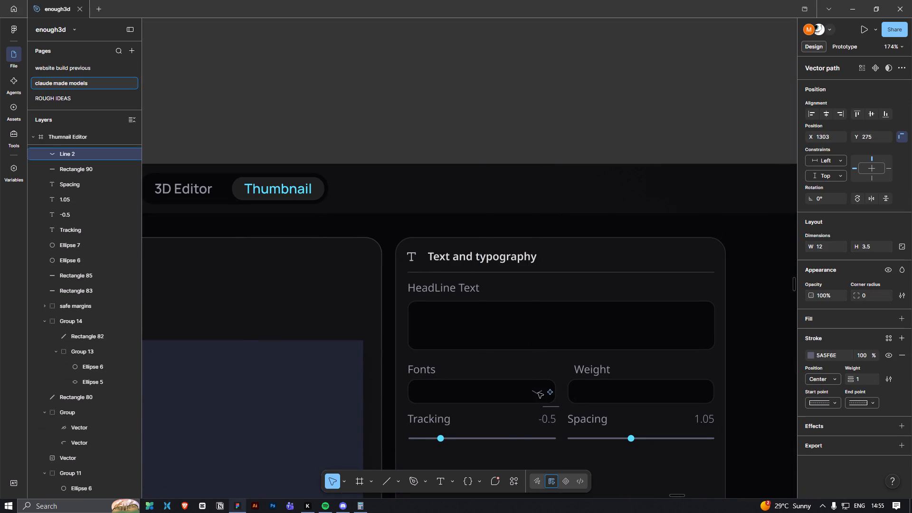
pyautogui.press('Right')
pyautogui.press('Right')
pyautogui.press('Right')
pyautogui.press('Left')
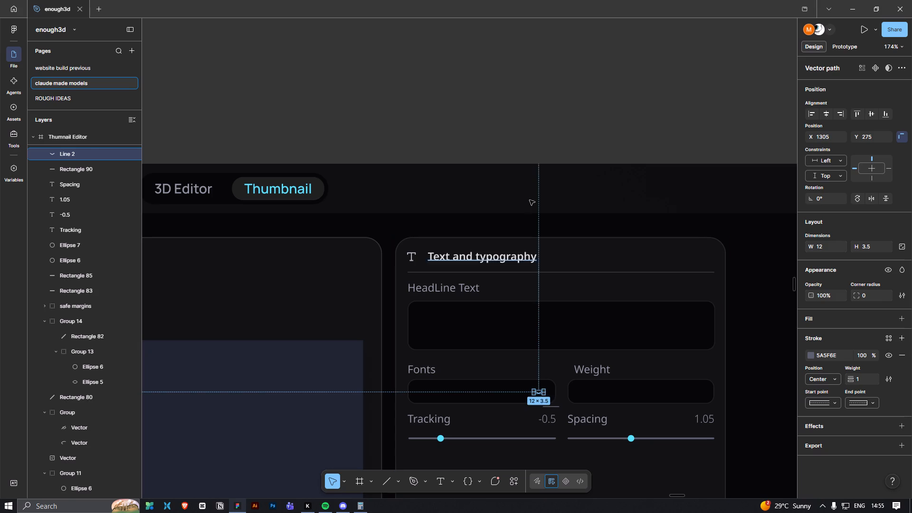
pyautogui.click(528, 165)
pyautogui.click(526, 134)
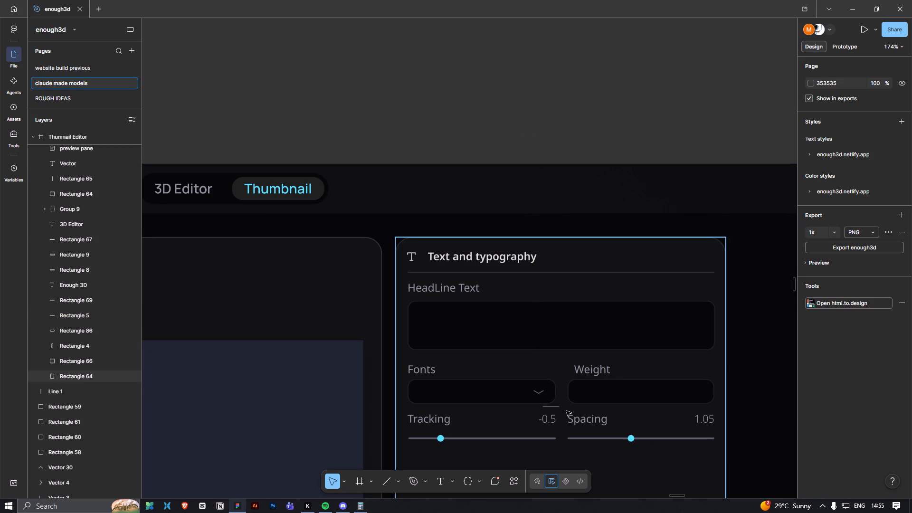
# Duplicate the "Text and typography" heading into the Fonts field, at X 1172, Y 267.
pyautogui.click(557, 408)
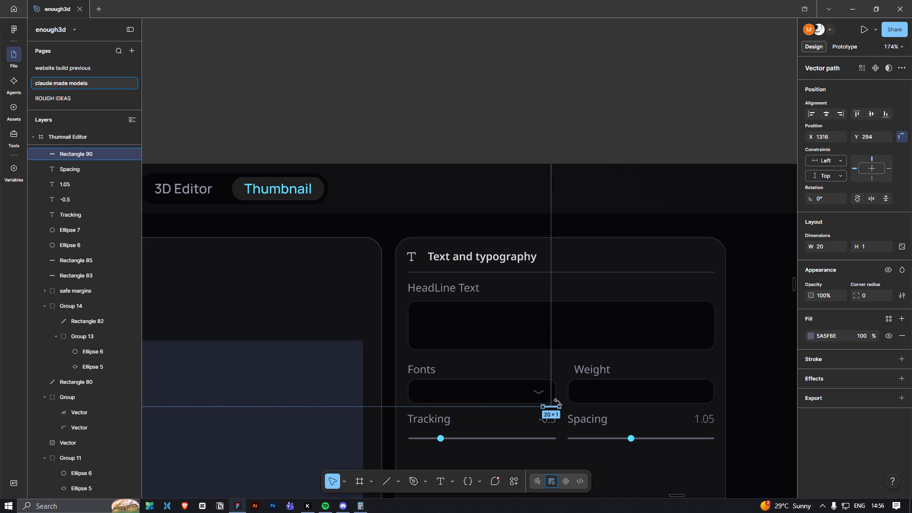
pyautogui.keyDown('ctrl'); pyautogui.scroll(3, 558, 390); pyautogui.keyUp('ctrl')
pyautogui.click(445, 215)
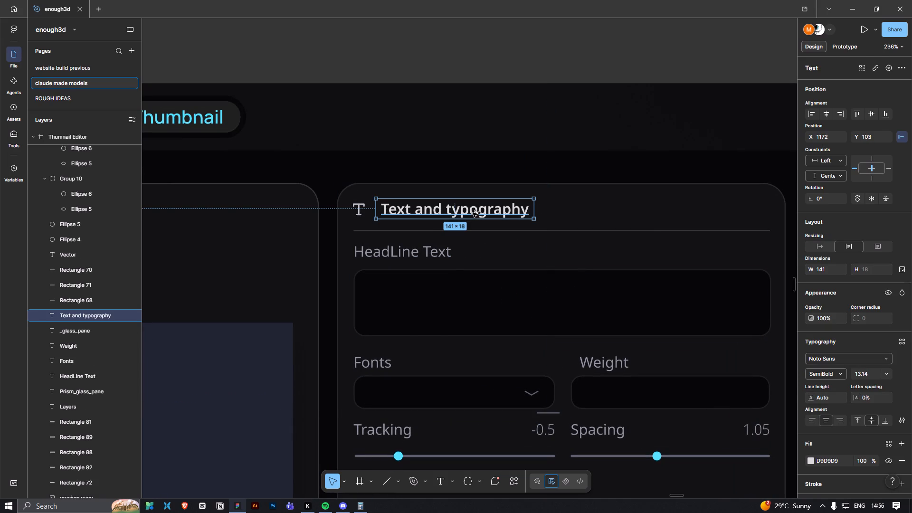
pyautogui.keyDown('alt'); pyautogui.keyDown('shift'); pyautogui.moveTo(473, 212); pyautogui.dragTo(453, 396); pyautogui.keyUp('shift'); pyautogui.keyUp('alt')
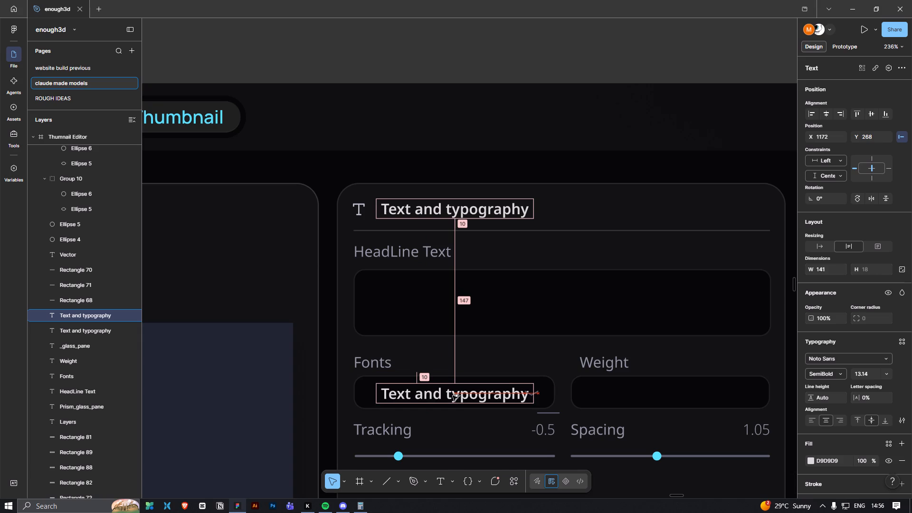
pyautogui.keyDown('alt'); pyautogui.keyDown('shift'); pyautogui.moveTo(453, 396); pyautogui.dragTo(454, 396); pyautogui.keyUp('shift'); pyautogui.keyUp('alt')
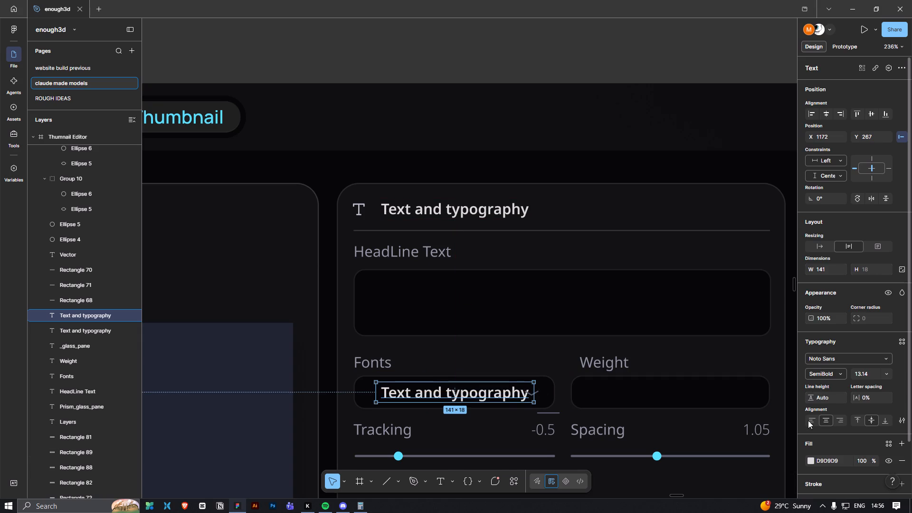
# Left-align the duplicated text, scale it to 117.5 × 15, and shift it to X 1165 inside the Fonts field.
pyautogui.click(808, 420)
pyautogui.keyDown('ctrl'); pyautogui.scroll(3, 507, 407); pyautogui.keyUp('ctrl')
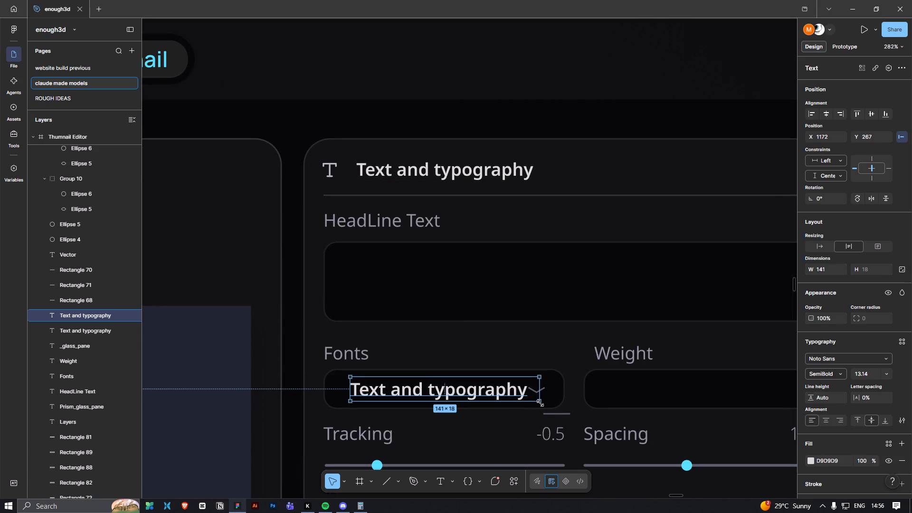
pyautogui.press('k')
pyautogui.moveTo(540, 403); pyautogui.dragTo(502, 397)
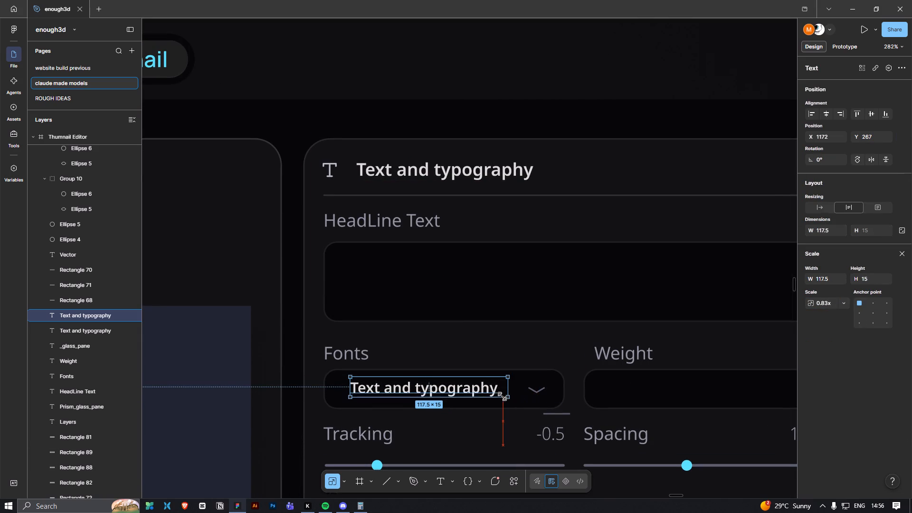
pyautogui.moveTo(502, 397); pyautogui.dragTo(503, 398)
pyautogui.moveTo(474, 390); pyautogui.dragTo(464, 390)
# Replace the duplicated text in the Fonts field with "NOTO SANS".
pyautogui.doubleClick(464, 390)
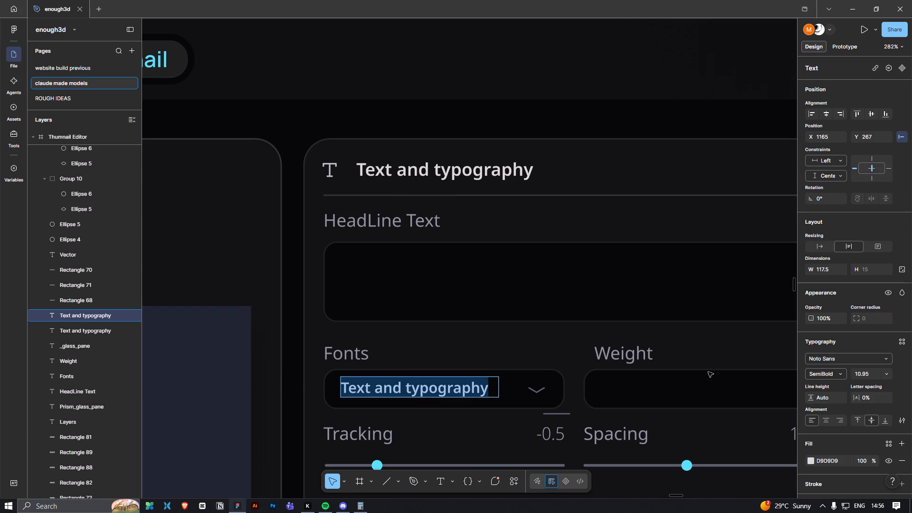
pyautogui.write('NOTO SANS')
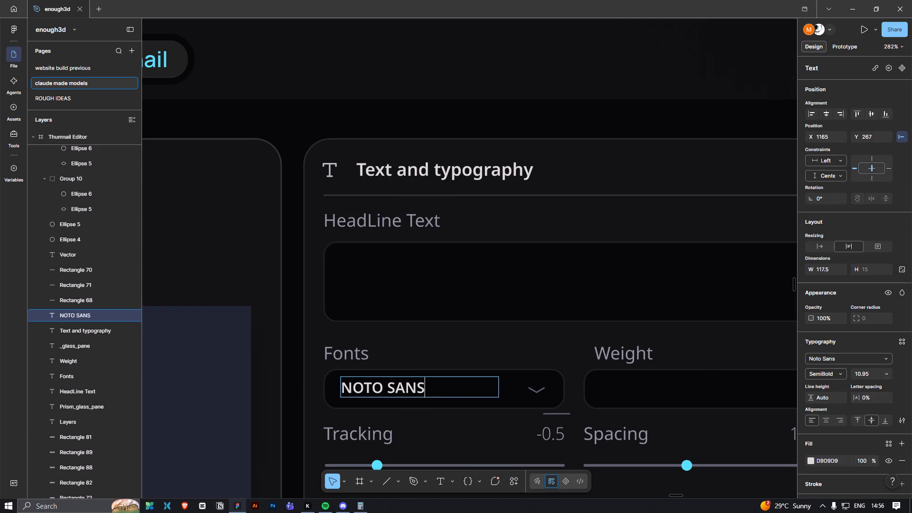
pyautogui.click(512, 32)
pyautogui.click(512, 58)
pyautogui.keyDown('ctrl'); pyautogui.scroll(-4, 525, 136); pyautogui.keyUp('ctrl')
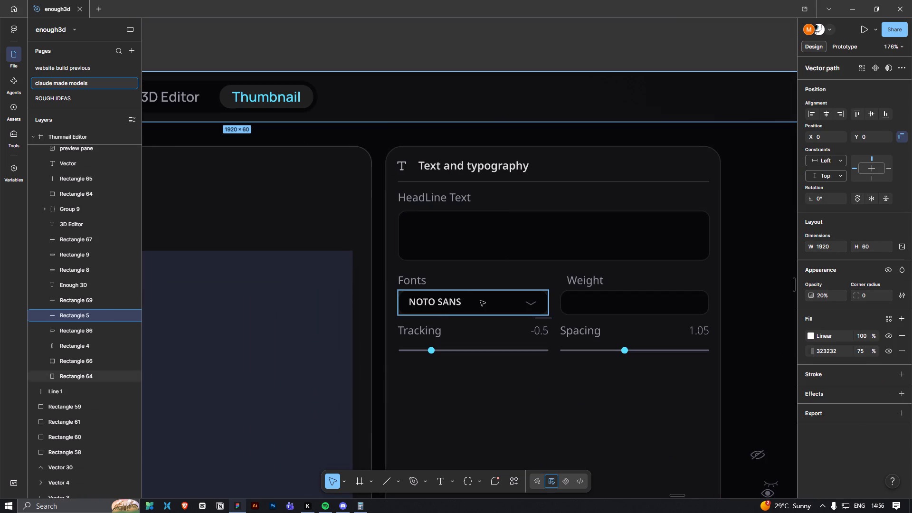
# Fine-tune the NOTO SANS label's position in the Fonts field to X 1166, Y 268.
pyautogui.click(450, 303)
pyautogui.keyDown('ctrl'); pyautogui.scroll(7, 450, 303); pyautogui.keyUp('ctrl')
pyautogui.click(449, 301)
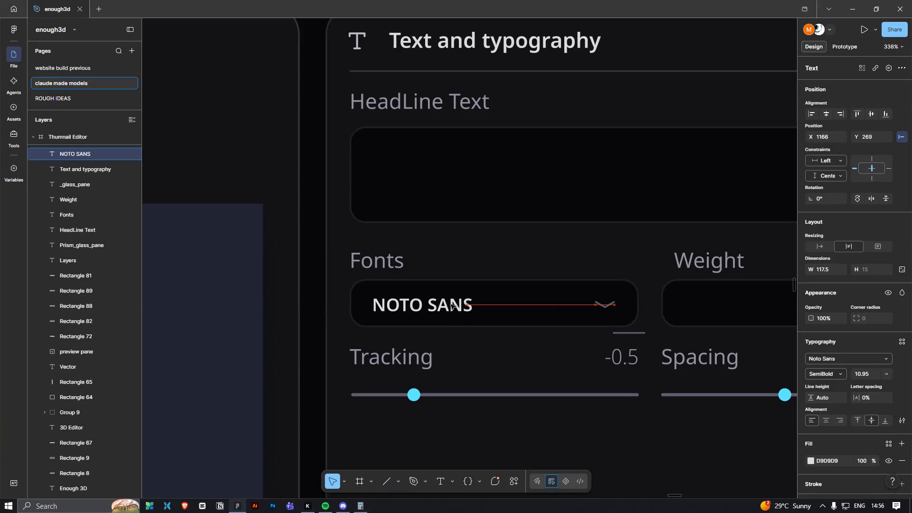
pyautogui.press('Up')
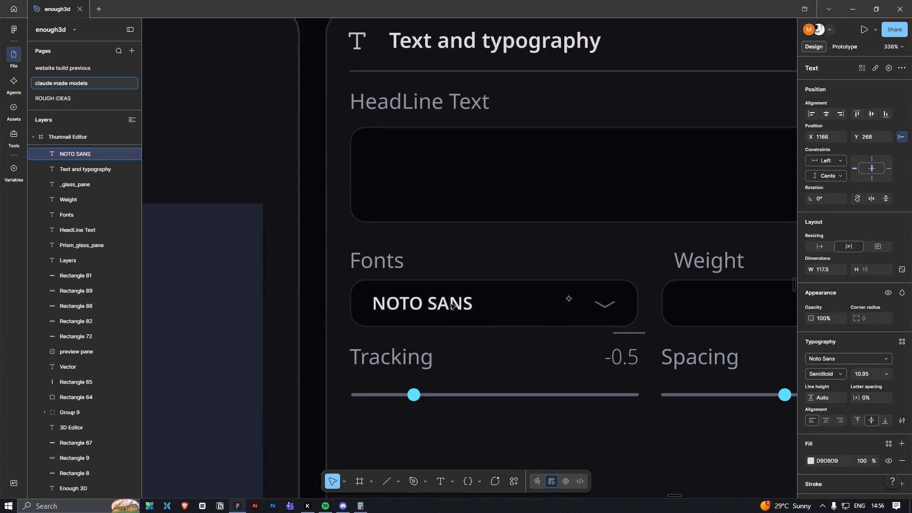
pyautogui.click(447, 247)
pyautogui.keyDown('ctrl'); pyautogui.scroll(-4, 449, 246); pyautogui.keyUp('ctrl')
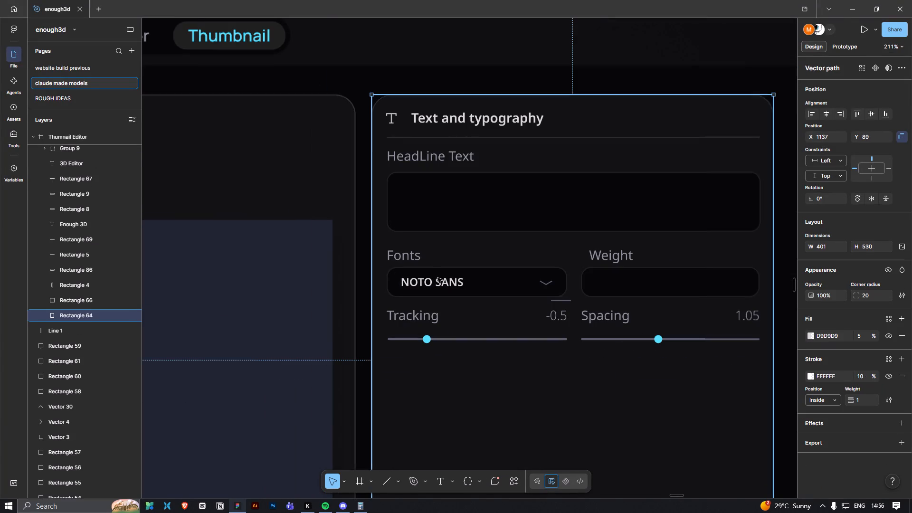
# Set the NOTO SANS label's font weight to Medium.
pyautogui.keyDown('ctrl'); pyautogui.click(435, 284); pyautogui.keyUp('ctrl')
pyautogui.click(830, 377)
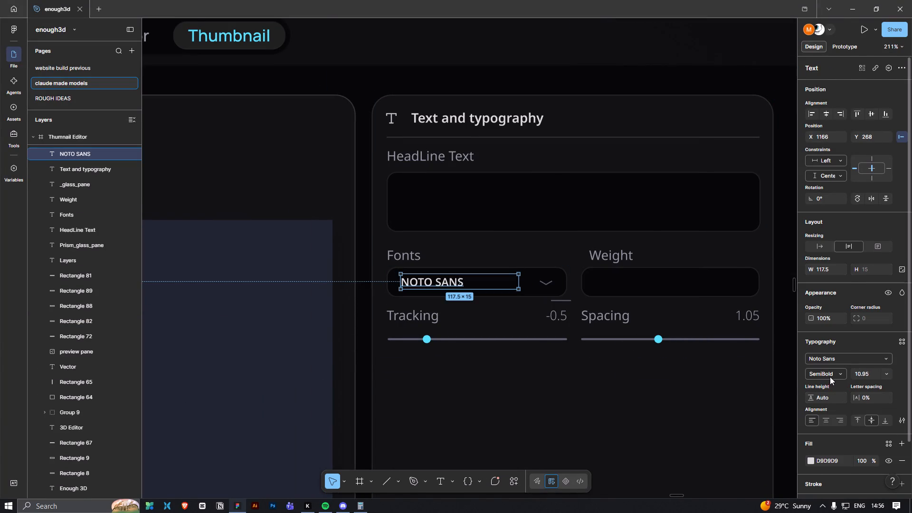
pyautogui.click(833, 349)
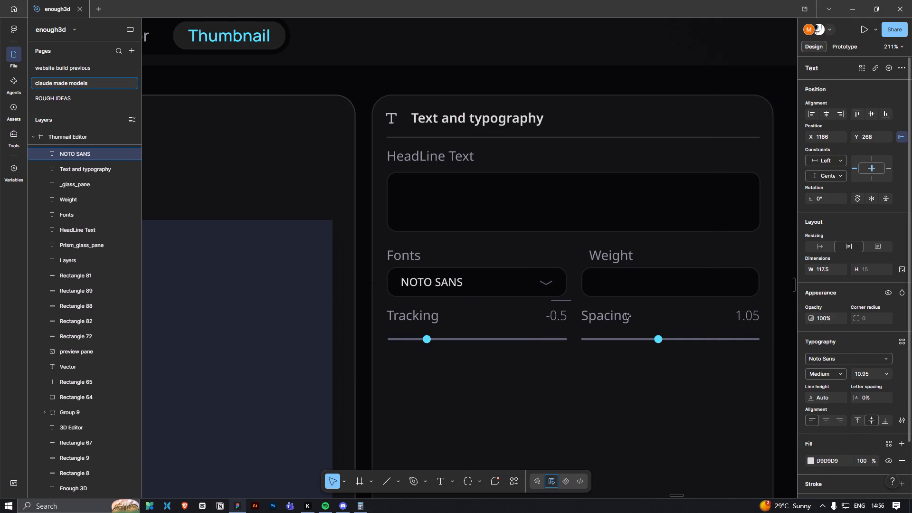
# Copy the NOTO SANS label into the Weight field at X 1360, Y 268, and change its text to "Medium".
pyautogui.keyDown('alt'); pyautogui.keyDown('shift'); pyautogui.moveTo(446, 282); pyautogui.dragTo(639, 285); pyautogui.keyUp('shift'); pyautogui.keyUp('alt')
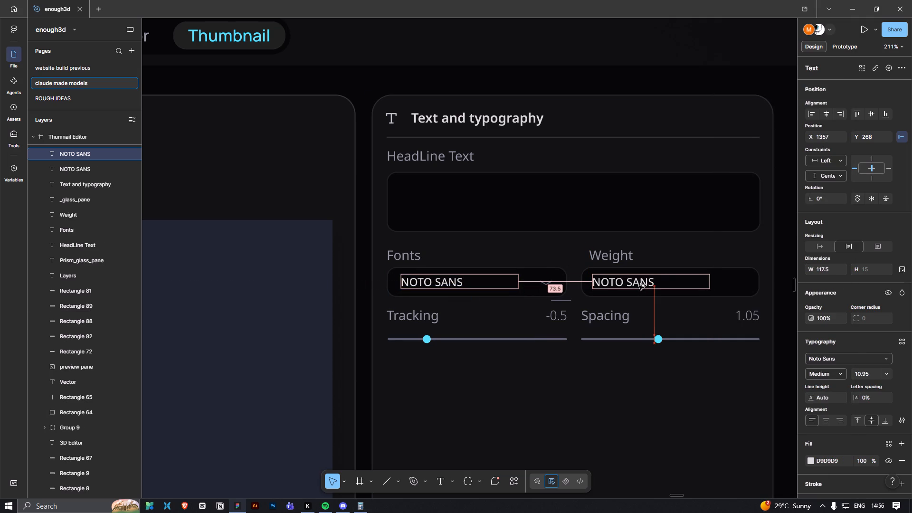
pyautogui.keyDown('alt'); pyautogui.keyDown('shift'); pyautogui.moveTo(639, 285); pyautogui.dragTo(640, 285); pyautogui.keyUp('shift'); pyautogui.keyUp('alt')
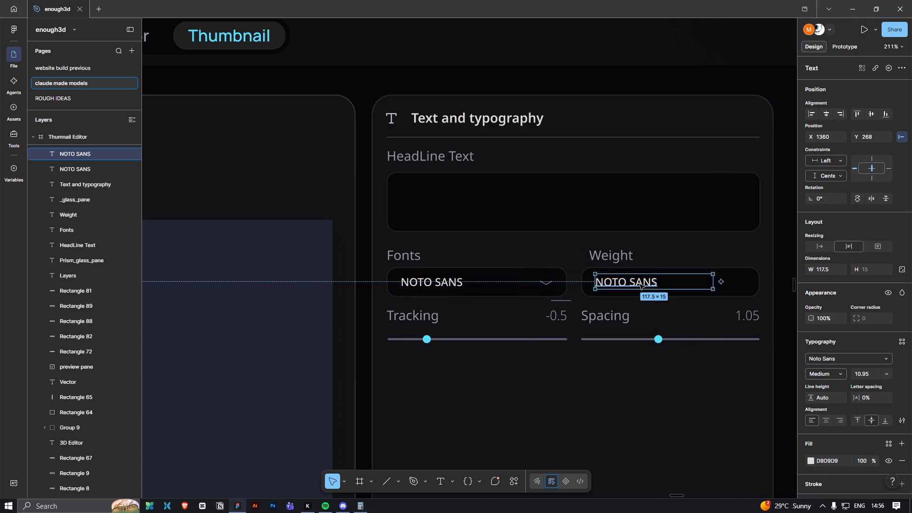
pyautogui.doubleClick(640, 284)
pyautogui.write('Me')
pyautogui.write('dium')
pyautogui.doubleClick(588, 72)
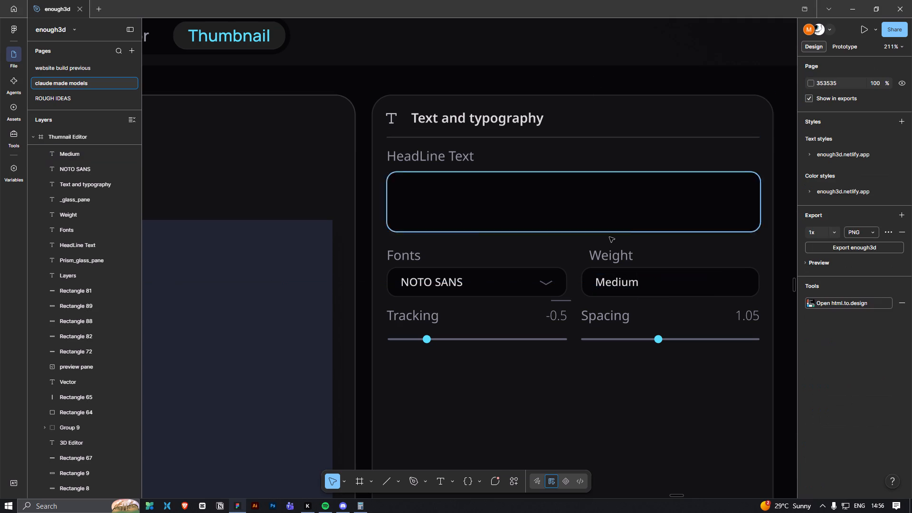
# Move the spare eye icons and diagonal line beside the Text and typography panel off the Thumbnail editor frame onto the empty canvas.
pyautogui.keyDown('ctrl'); pyautogui.scroll(-9, 633, 276); pyautogui.keyUp('ctrl')
pyautogui.click(572, 133)
pyautogui.press('space')
pyautogui.press('space')
pyautogui.press('space')
pyautogui.press('space')
pyautogui.moveTo(750, 293); pyautogui.dragTo(709, 302)
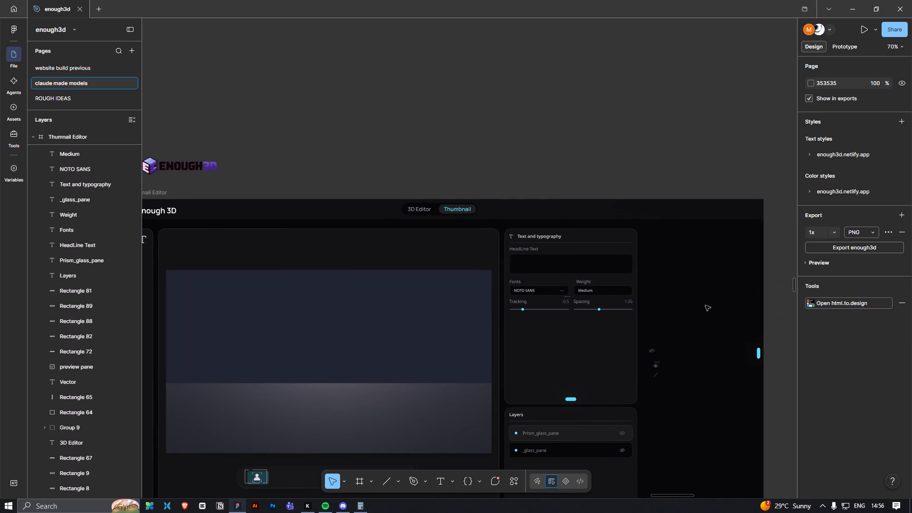
pyautogui.keyDown('ctrl'); pyautogui.scroll(1, 505, 189); pyautogui.keyUp('ctrl')
pyautogui.keyDown('ctrl'); pyautogui.scroll(-4, 551, 292); pyautogui.keyUp('ctrl')
pyautogui.press('space')
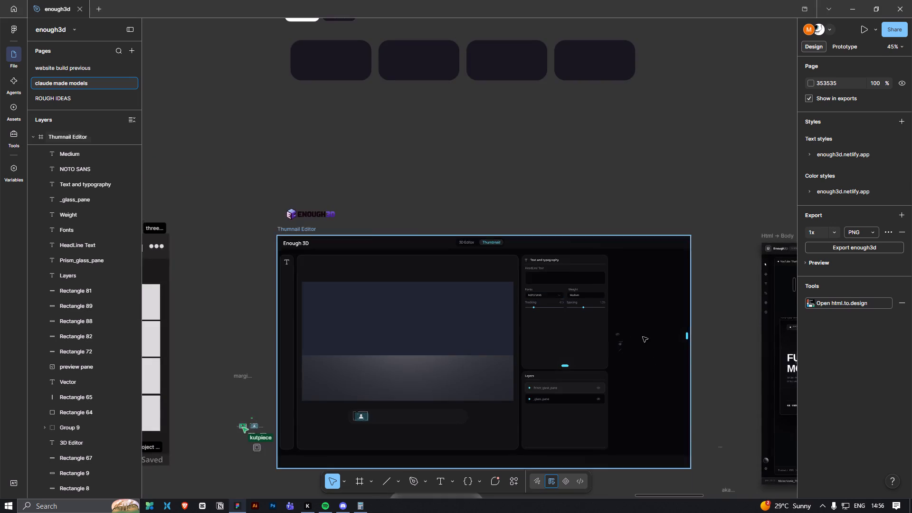
pyautogui.keyDown('ctrl'); pyautogui.scroll(8, 647, 339); pyautogui.keyUp('ctrl')
pyautogui.keyDown('ctrl'); pyautogui.moveTo(604, 308); pyautogui.dragTo(568, 385); pyautogui.keyUp('ctrl')
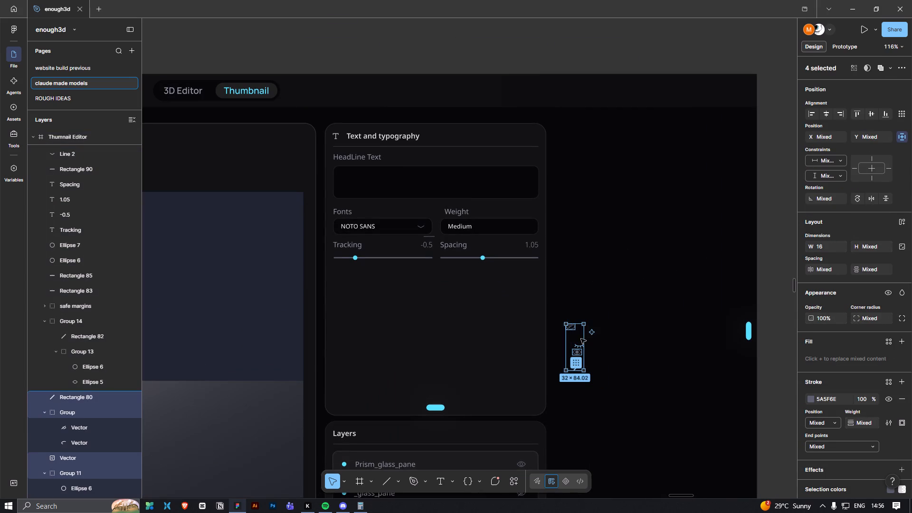
pyautogui.moveTo(581, 339); pyautogui.dragTo(784, 265)
pyautogui.click(780, 326)
pyautogui.keyDown('ctrl'); pyautogui.scroll(-3, 764, 355); pyautogui.keyUp('ctrl')
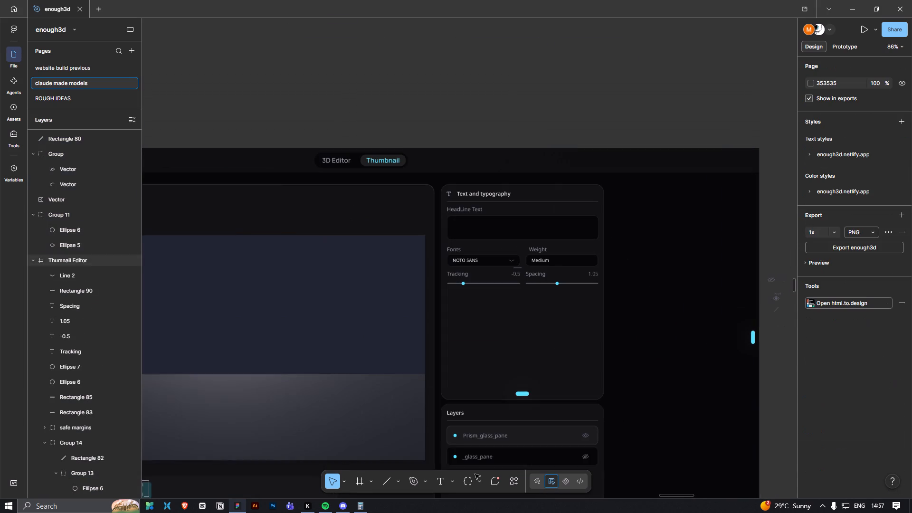